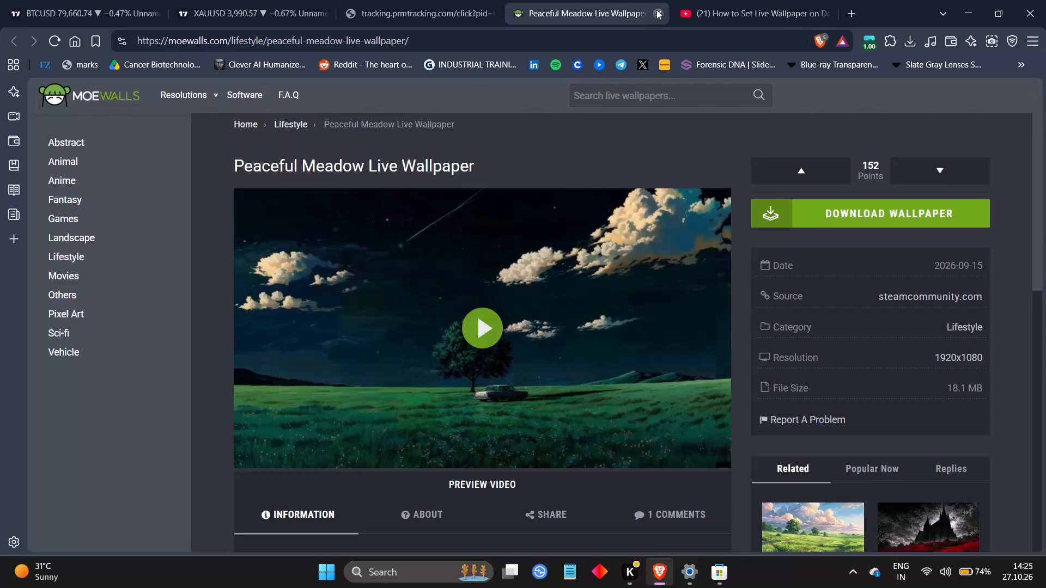
Close the blank tracking.prmtracking.com page to get back to the XAUUSD chart.
{"action": "scroll", "coordinate": [656, 10], "scroll_direction": "left", "scroll_amount": 1}
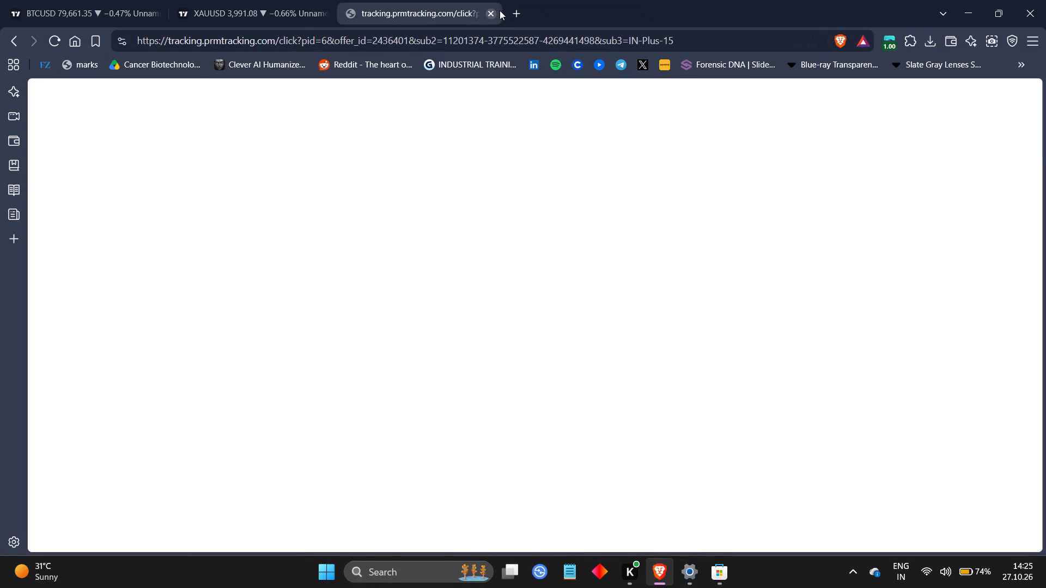
{"action": "left_click", "coordinate": [495, 14]}
{"action": "scroll", "coordinate": [478, 10], "scroll_direction": "left", "scroll_amount": 1}
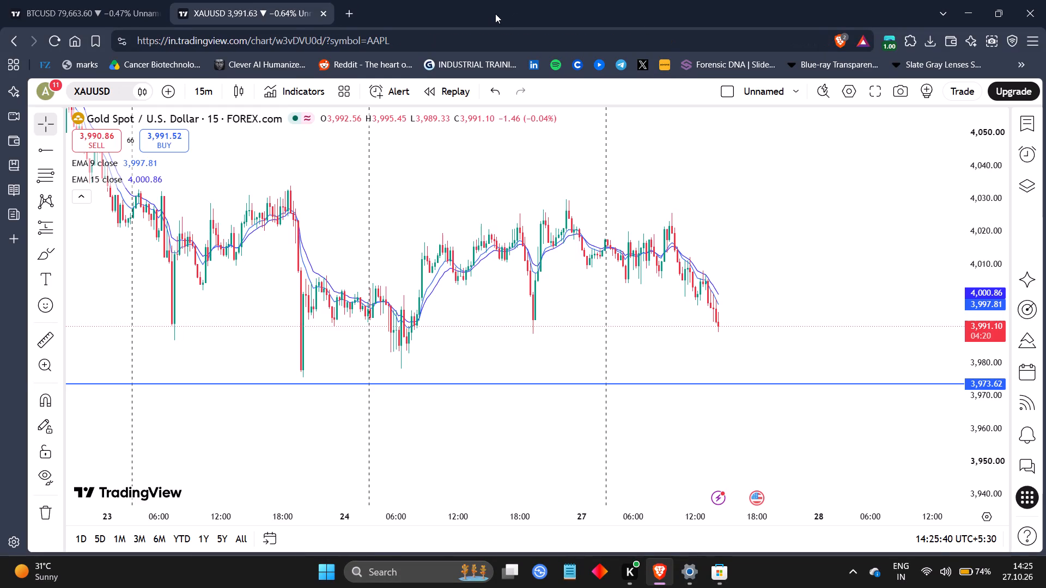
Switch the charted symbol from XAUUSD to USOIL, the WTI crude oil commodity CFD.
{"action": "scroll", "coordinate": [495, 14], "scroll_direction": "left", "scroll_amount": 1}
{"action": "scroll", "coordinate": [350, 3], "scroll_direction": "up", "scroll_amount": 1}
{"action": "left_click_drag", "start_coordinate": [446, 212], "coordinate": [592, 214]}
{"action": "scroll", "coordinate": [470, 209], "scroll_direction": "right", "scroll_amount": 1}
{"action": "scroll", "coordinate": [592, 214], "scroll_direction": "left", "scroll_amount": 1}
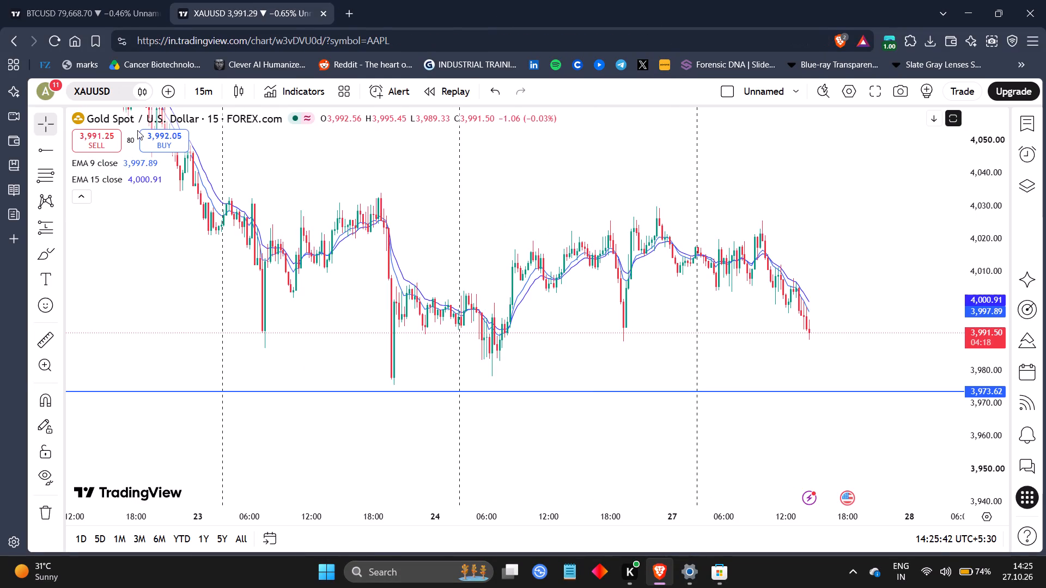
{"action": "scroll", "coordinate": [137, 130], "scroll_direction": "left", "scroll_amount": 1}
{"action": "left_click", "coordinate": [87, 96]}
{"action": "key", "text": "BackSpace"}
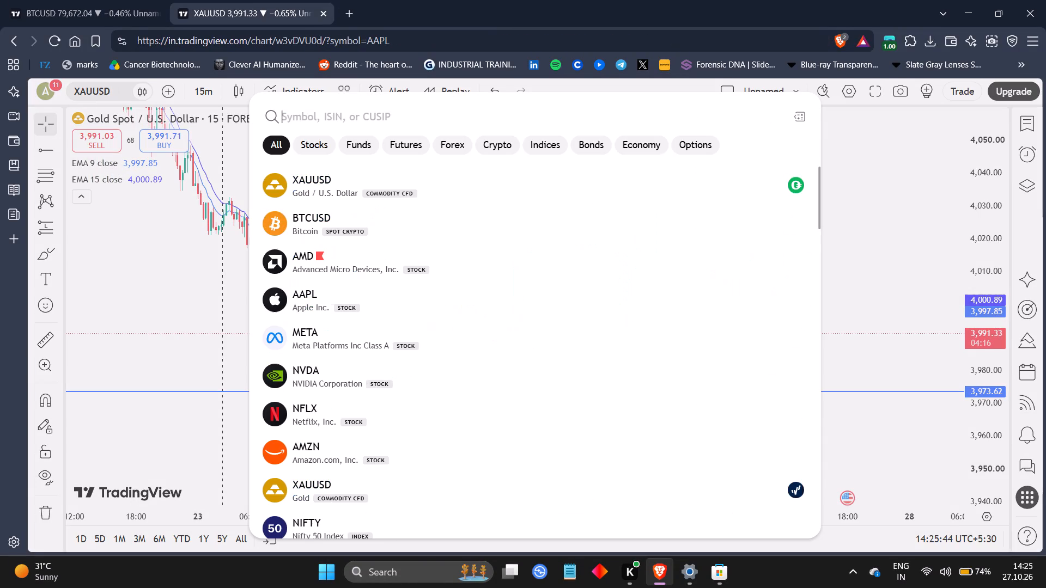
{"action": "scroll", "coordinate": [409, 341], "scroll_direction": "down", "scroll_amount": 5}
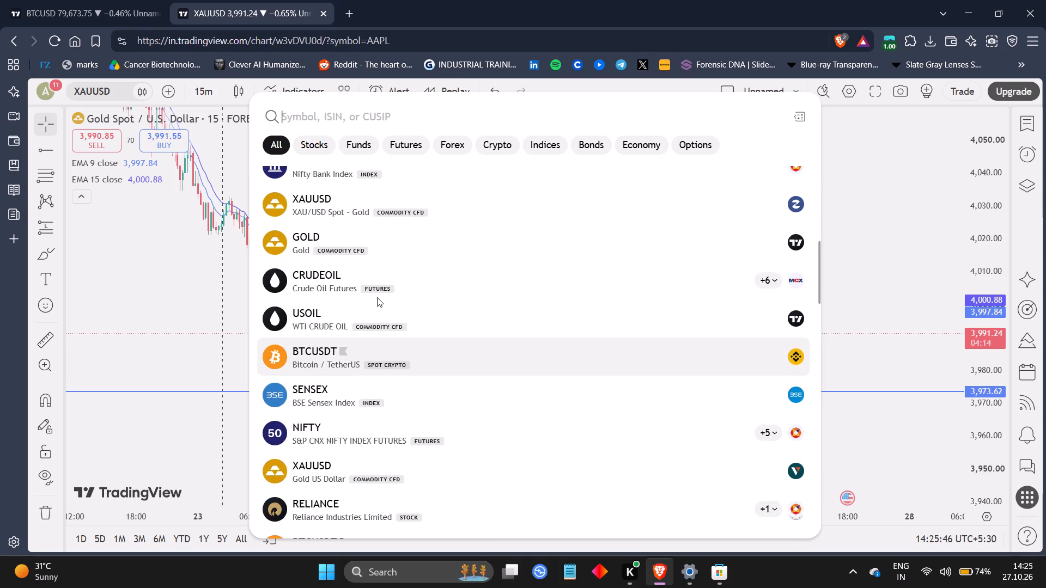
{"action": "left_click", "coordinate": [359, 317]}
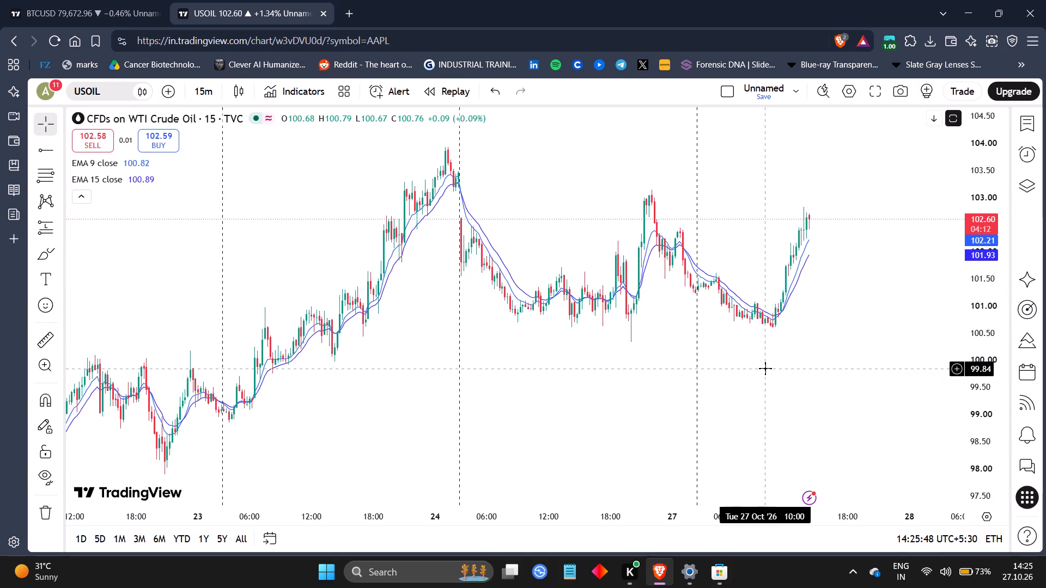
Find the built-in Volume indicator with the search term "vol" and add it to the USOIL chart.
{"action": "left_click_drag", "start_coordinate": [608, 520], "coordinate": [788, 514]}
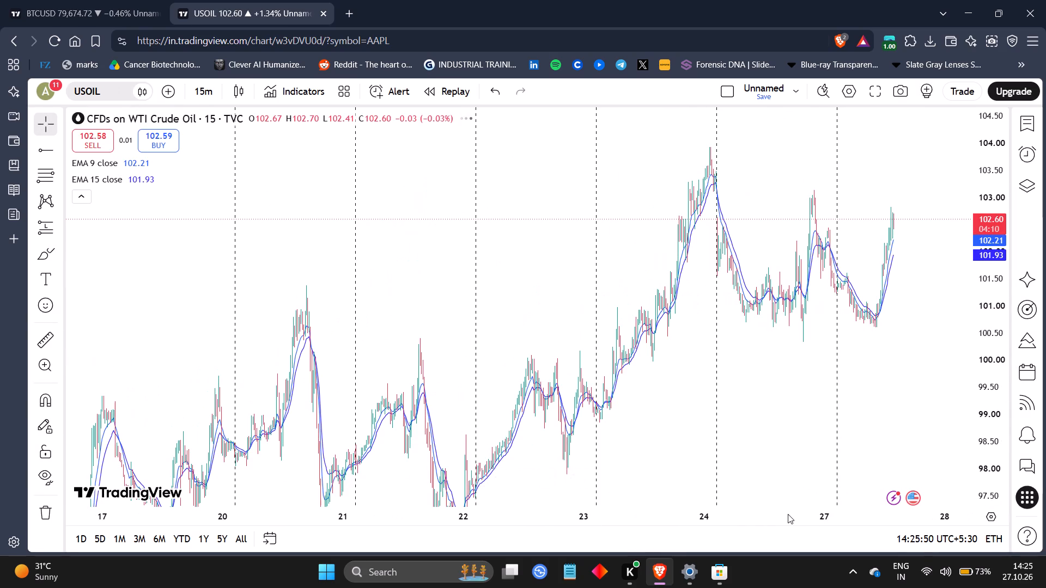
{"action": "left_click_drag", "start_coordinate": [995, 212], "coordinate": [998, 358]}
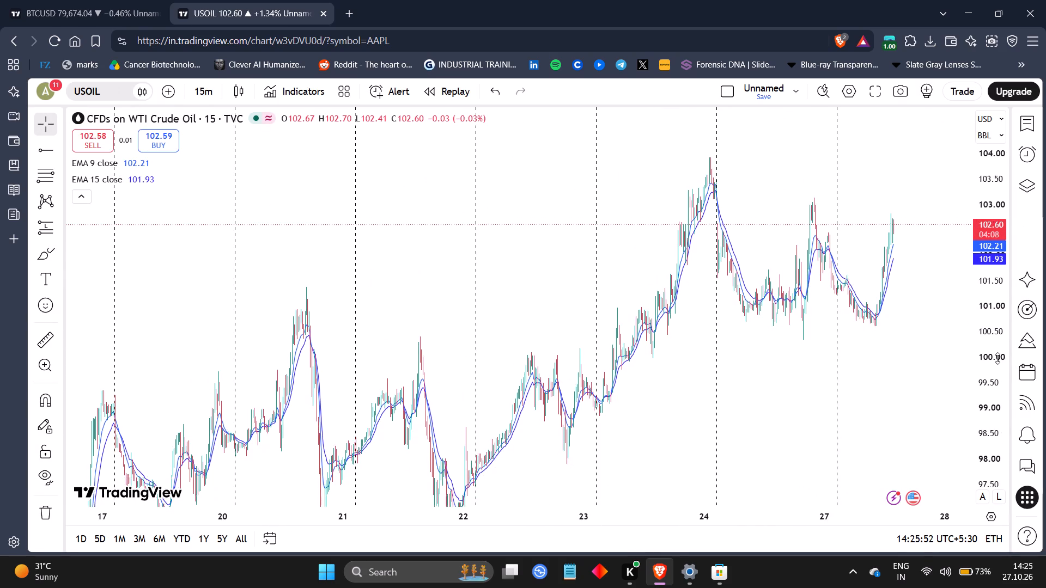
{"action": "left_click_drag", "start_coordinate": [998, 358], "coordinate": [933, 139]}
{"action": "scroll", "coordinate": [933, 139], "scroll_direction": "left", "scroll_amount": 6}
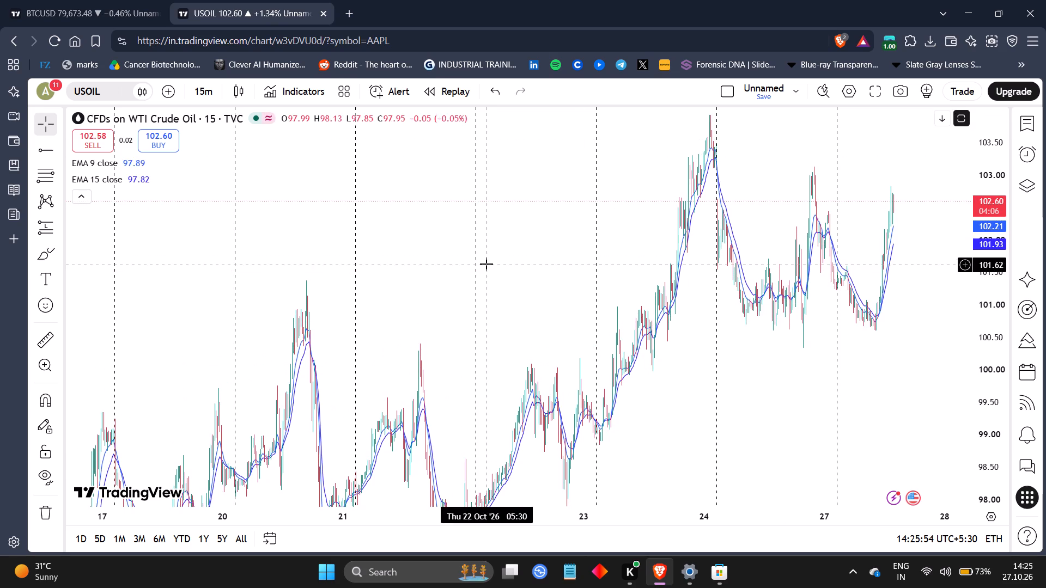
{"action": "scroll", "coordinate": [182, 94], "scroll_direction": "right", "scroll_amount": 1}
{"action": "left_click", "coordinate": [289, 91]}
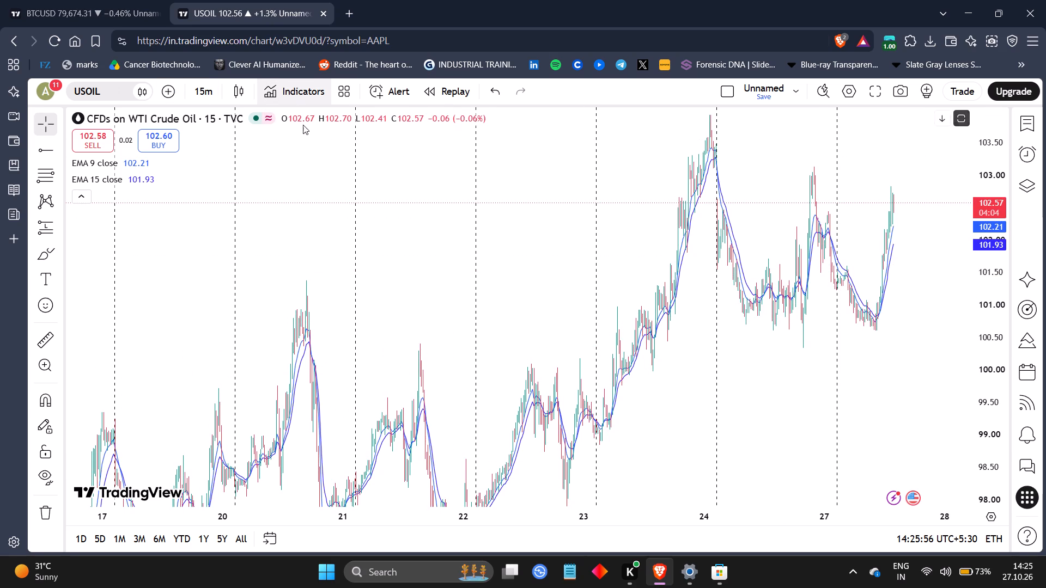
{"action": "scroll", "coordinate": [286, 94], "scroll_direction": "up", "scroll_amount": 1}
{"action": "type", "text": "vol"}
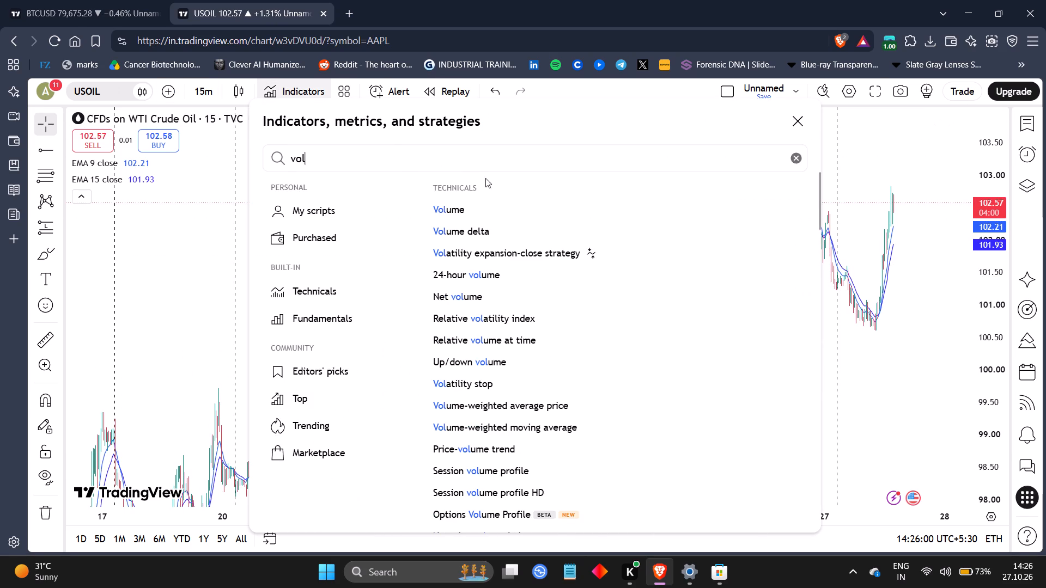
{"action": "left_click", "coordinate": [498, 209]}
{"action": "left_click", "coordinate": [845, 317]}
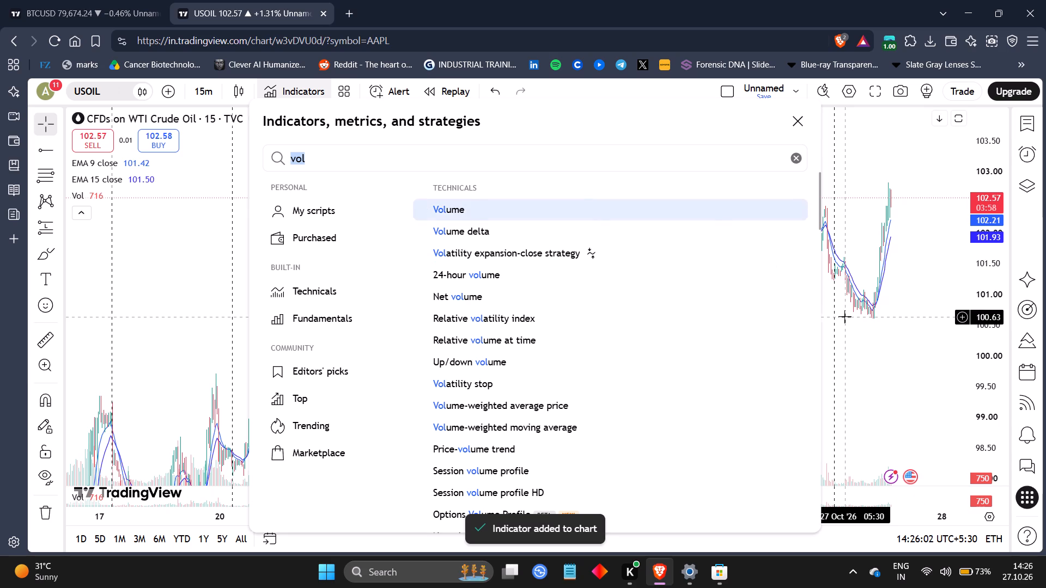
Increase the height of the separate volume pane beneath the USOIL price chart.
{"action": "left_click_drag", "start_coordinate": [871, 365], "coordinate": [719, 357]}
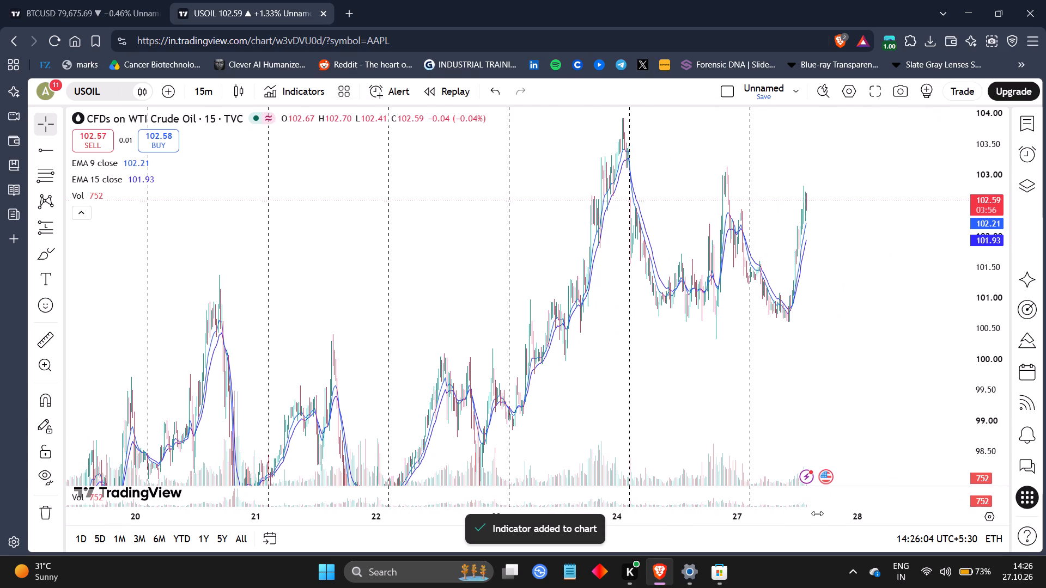
{"action": "left_click_drag", "start_coordinate": [817, 513], "coordinate": [623, 512]}
{"action": "left_click_drag", "start_coordinate": [655, 408], "coordinate": [719, 370]}
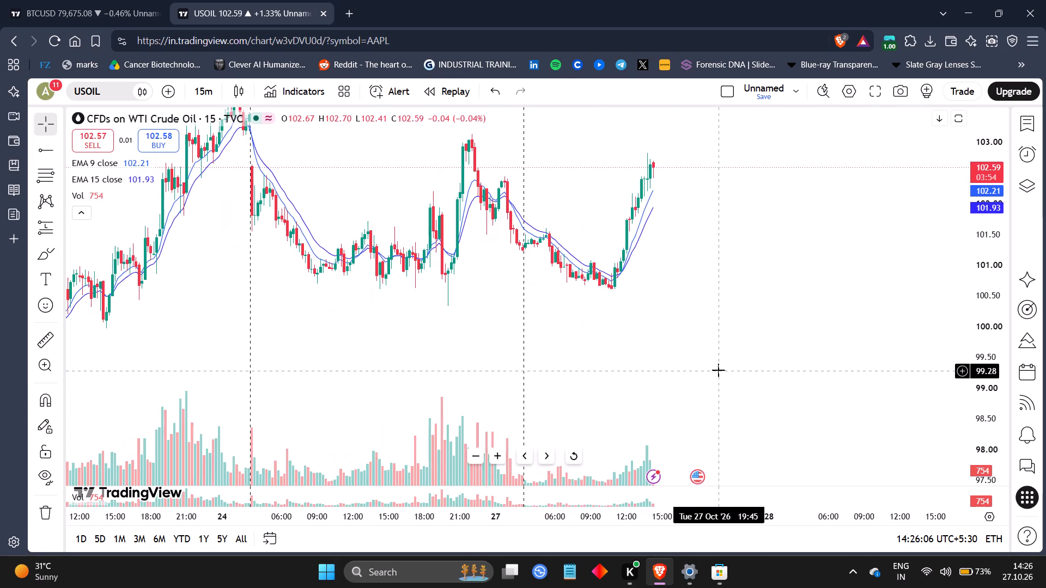
{"action": "left_click", "coordinate": [624, 485]}
{"action": "left_click", "coordinate": [624, 485]}
{"action": "left_click_drag", "start_coordinate": [542, 485], "coordinate": [483, 455]}
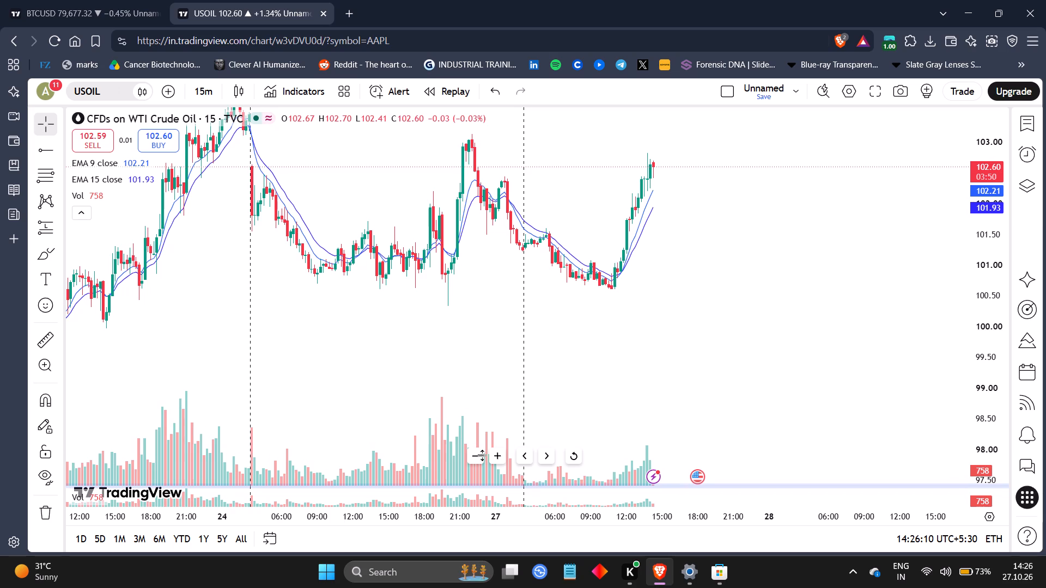
{"action": "left_click_drag", "start_coordinate": [483, 455], "coordinate": [409, 431]}
Delete the duplicate volume indicator overlaid on the USOIL price pane.
{"action": "left_click", "coordinate": [444, 391]}
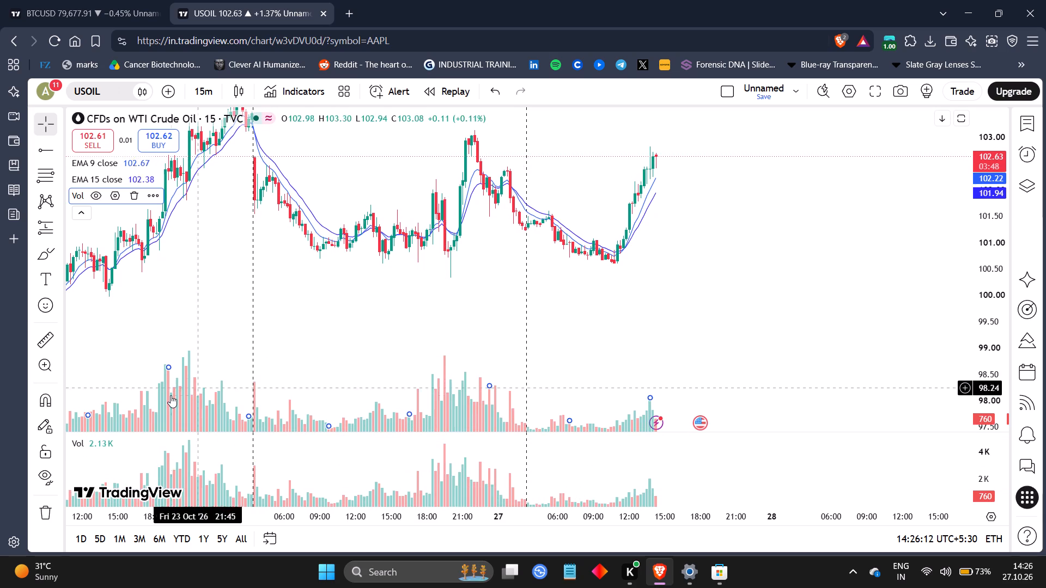
{"action": "key", "text": "Delete"}
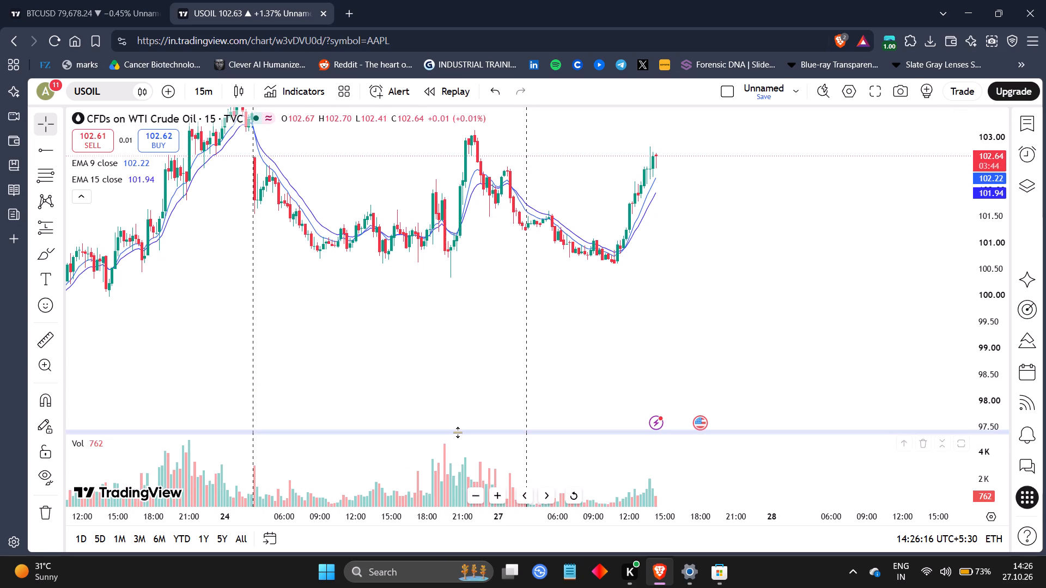
Adjust the divider so the volume pane takes up a small strip below the price chart, and refit the candles.
{"action": "left_click_drag", "start_coordinate": [458, 432], "coordinate": [470, 387]}
{"action": "left_click_drag", "start_coordinate": [544, 296], "coordinate": [604, 371]}
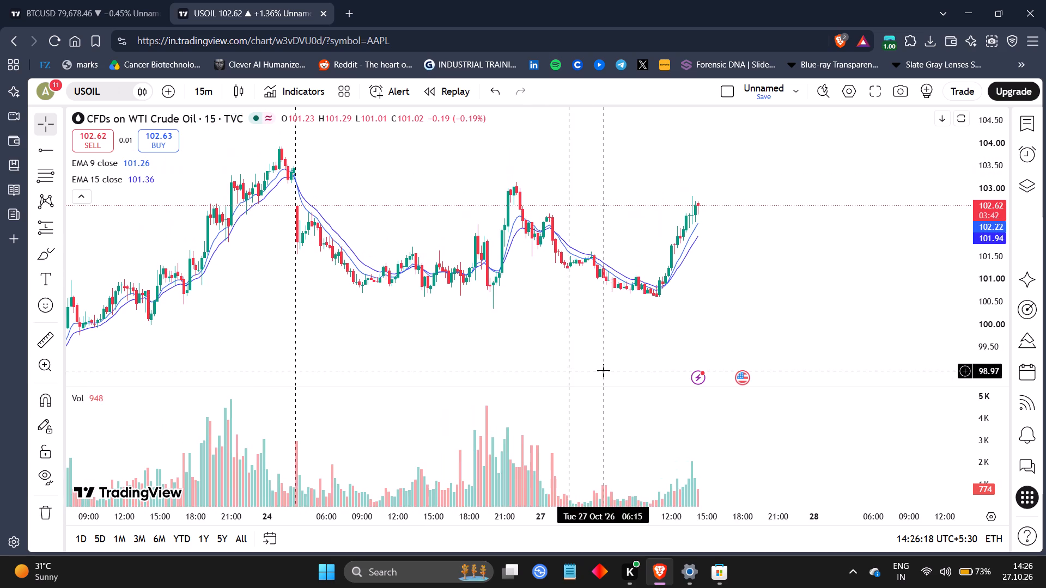
{"action": "left_click_drag", "start_coordinate": [758, 274], "coordinate": [755, 286]}
{"action": "left_click_drag", "start_coordinate": [600, 388], "coordinate": [605, 426]}
{"action": "left_click_drag", "start_coordinate": [551, 339], "coordinate": [670, 348]}
{"action": "left_click_drag", "start_coordinate": [986, 352], "coordinate": [977, 313]}
Switch the charted symbol from USOIL to EURUSD.
{"action": "scroll", "coordinate": [555, 247], "scroll_direction": "left", "scroll_amount": 1}
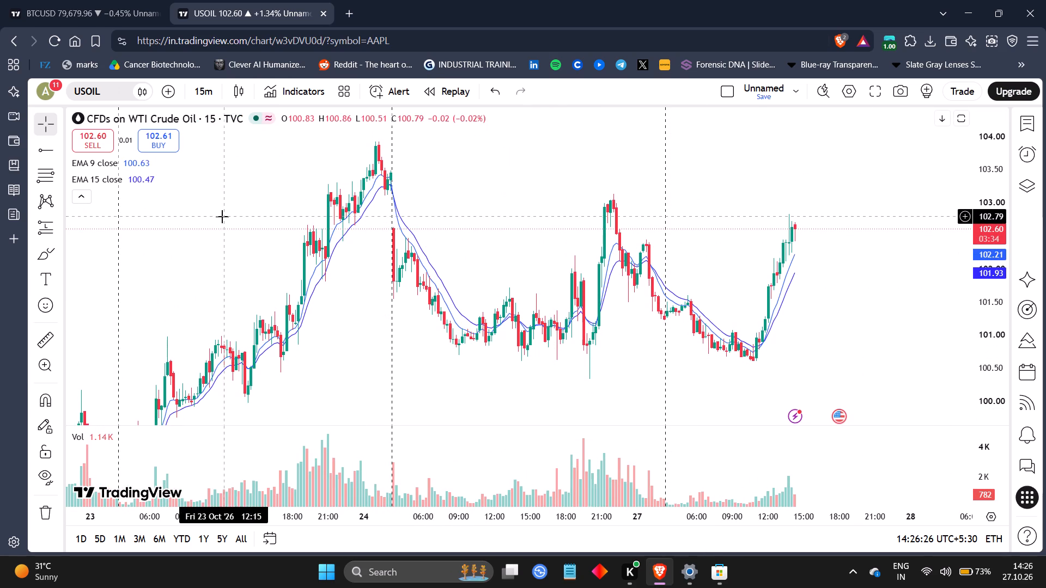
{"action": "scroll", "coordinate": [221, 220], "scroll_direction": "down", "scroll_amount": 1}
{"action": "left_click", "coordinate": [94, 82]}
{"action": "key", "text": "BackSpace"}
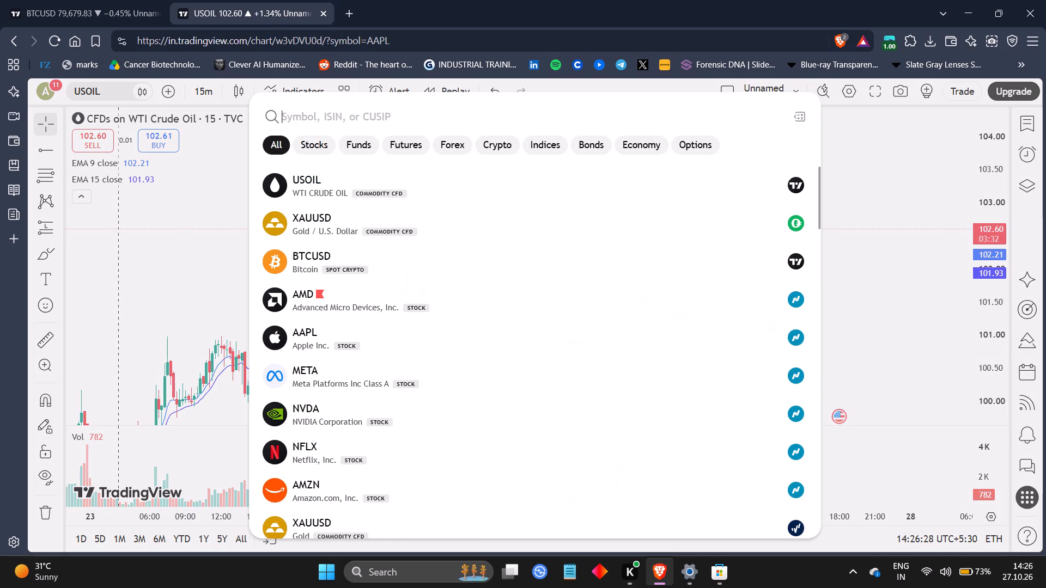
{"action": "type", "text": "eurusd"}
{"action": "key", "text": "Return"}
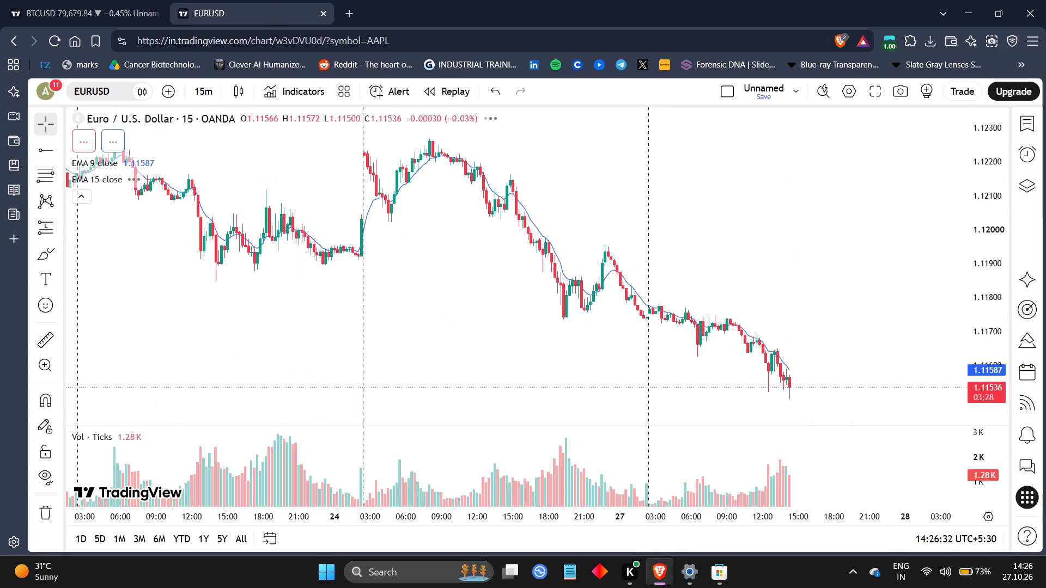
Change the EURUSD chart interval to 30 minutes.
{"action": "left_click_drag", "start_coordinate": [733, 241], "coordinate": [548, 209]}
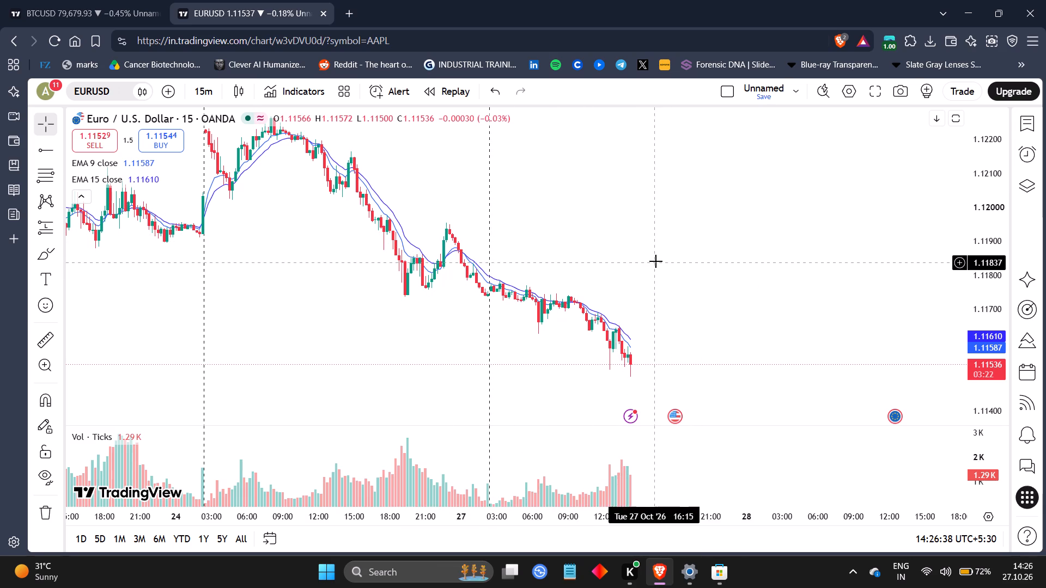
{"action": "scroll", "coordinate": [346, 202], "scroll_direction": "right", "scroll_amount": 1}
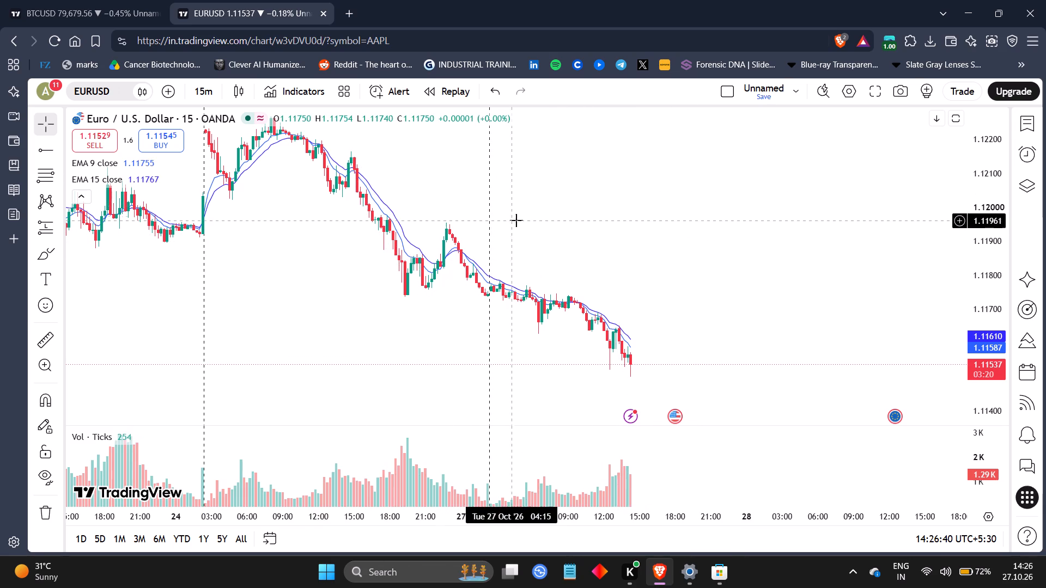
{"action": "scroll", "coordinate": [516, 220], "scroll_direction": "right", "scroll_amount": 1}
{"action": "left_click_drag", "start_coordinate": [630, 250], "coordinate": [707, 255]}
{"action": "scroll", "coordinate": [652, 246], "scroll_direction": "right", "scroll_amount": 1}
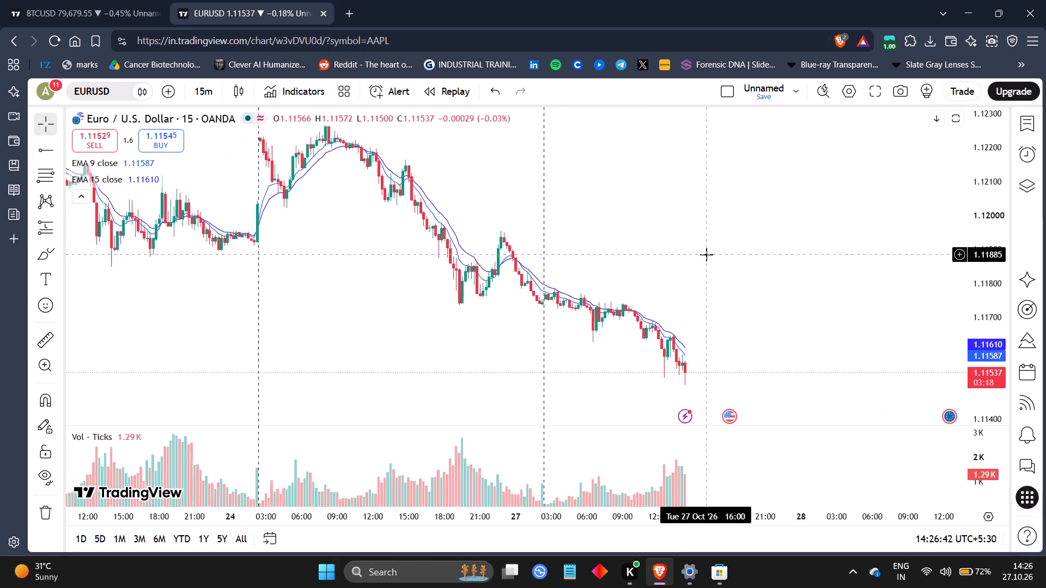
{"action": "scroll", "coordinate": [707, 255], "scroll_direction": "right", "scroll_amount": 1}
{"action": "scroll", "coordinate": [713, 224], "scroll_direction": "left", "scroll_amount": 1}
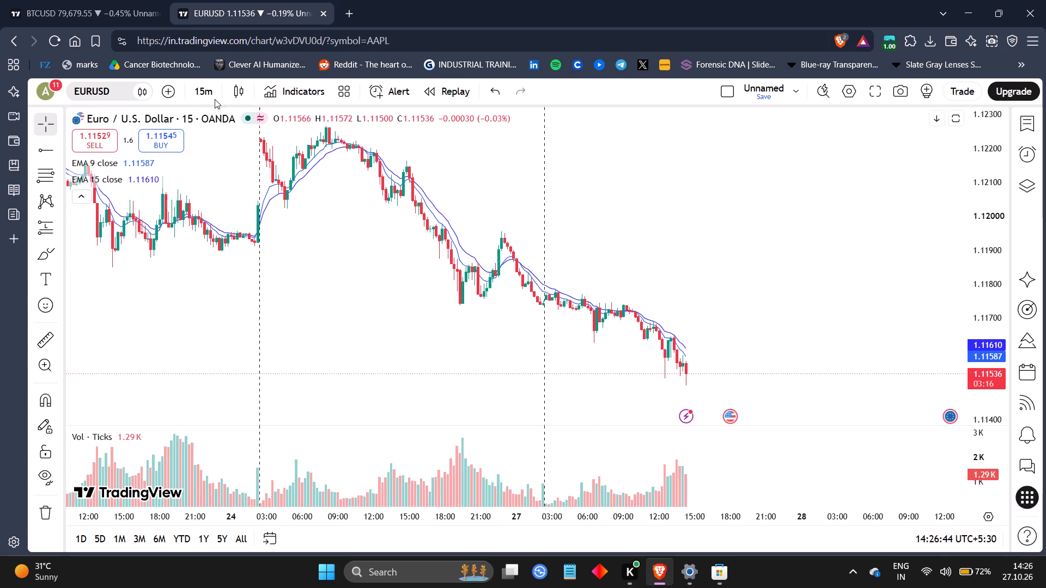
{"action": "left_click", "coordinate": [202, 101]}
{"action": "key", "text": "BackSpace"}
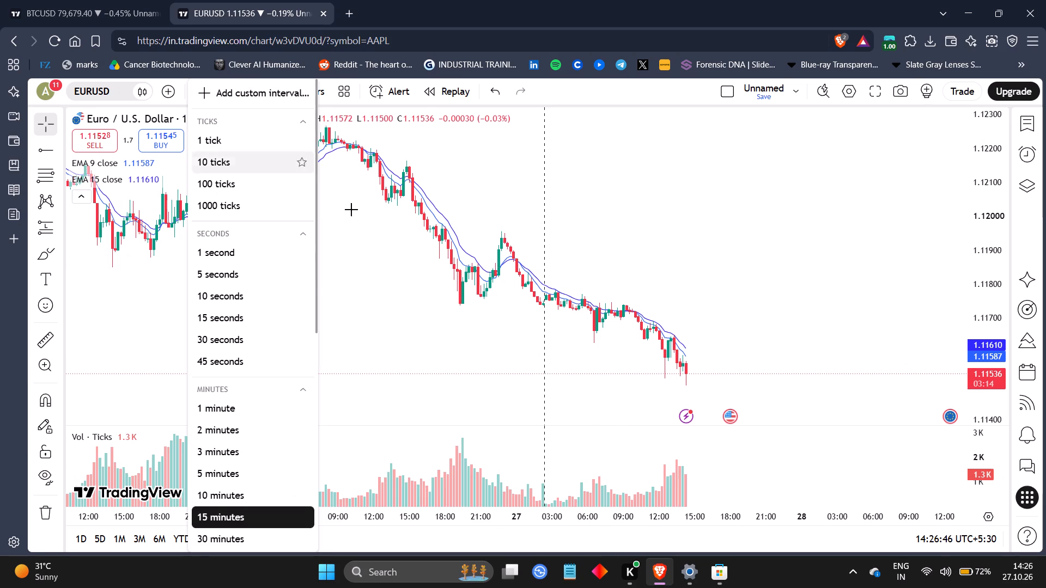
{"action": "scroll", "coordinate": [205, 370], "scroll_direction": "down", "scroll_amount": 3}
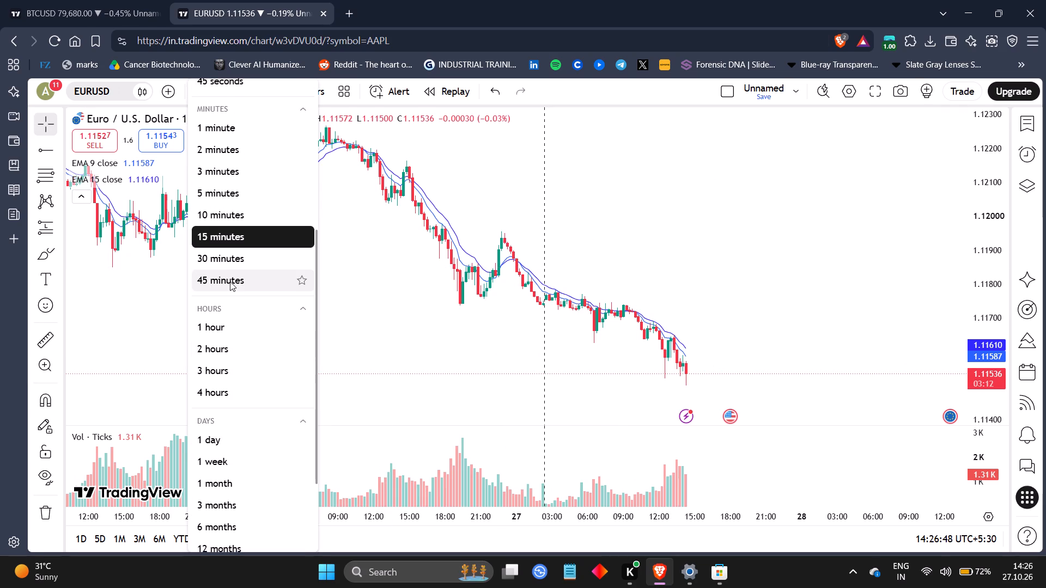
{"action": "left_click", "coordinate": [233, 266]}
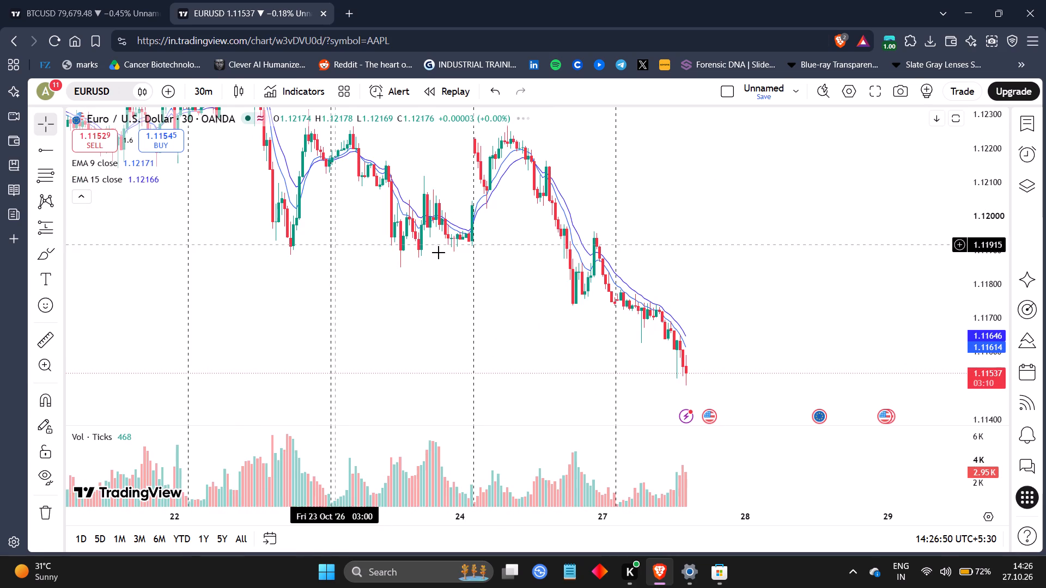
Change the EURUSD chart interval to 1 day.
{"action": "left_click_drag", "start_coordinate": [571, 305], "coordinate": [546, 305]}
{"action": "left_click", "coordinate": [212, 91]}
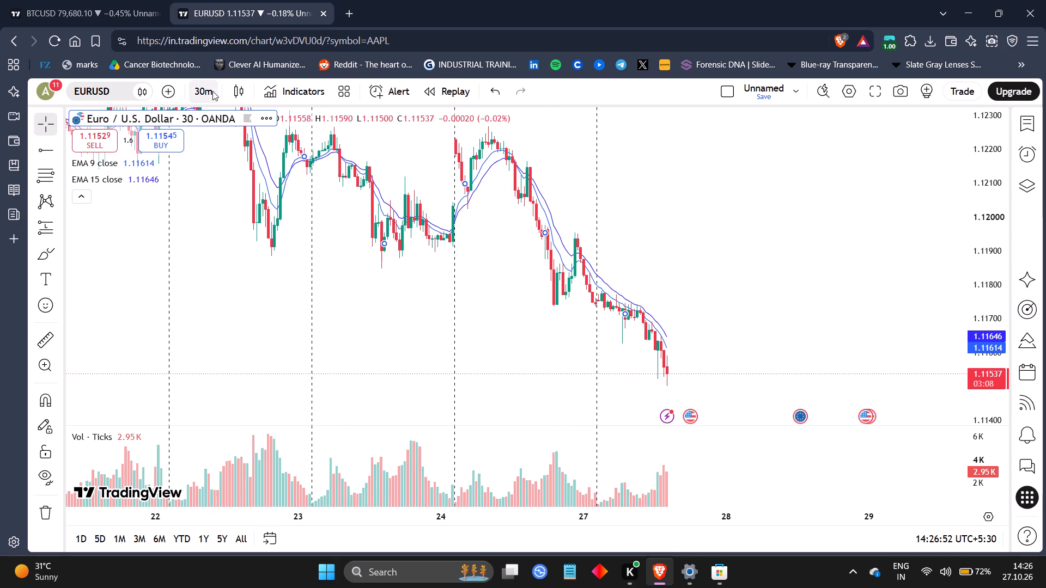
{"action": "key", "text": "BackSpace"}
{"action": "scroll", "coordinate": [227, 254], "scroll_direction": "down", "scroll_amount": 3}
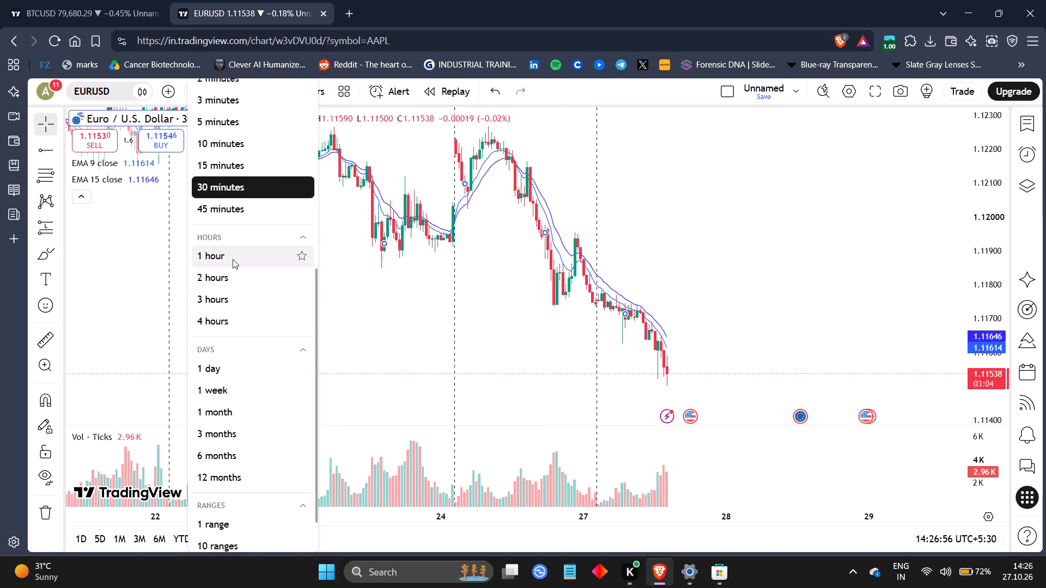
{"action": "left_click", "coordinate": [222, 369]}
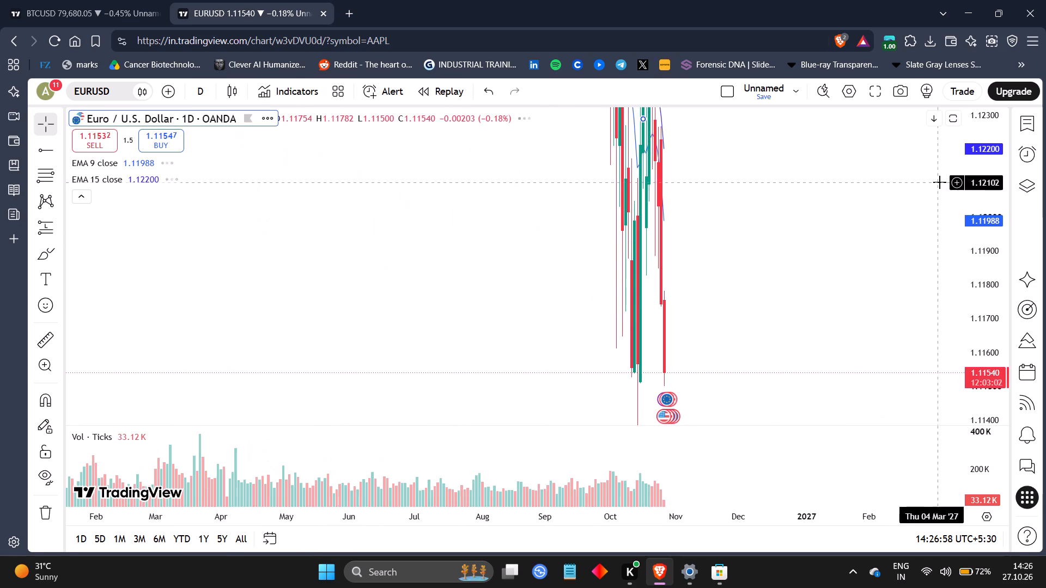
Rescale the daily EURUSD chart's price and time axes to examine the longer-term price history since 2025.
{"action": "left_click_drag", "start_coordinate": [1004, 157], "coordinate": [1041, 405]}
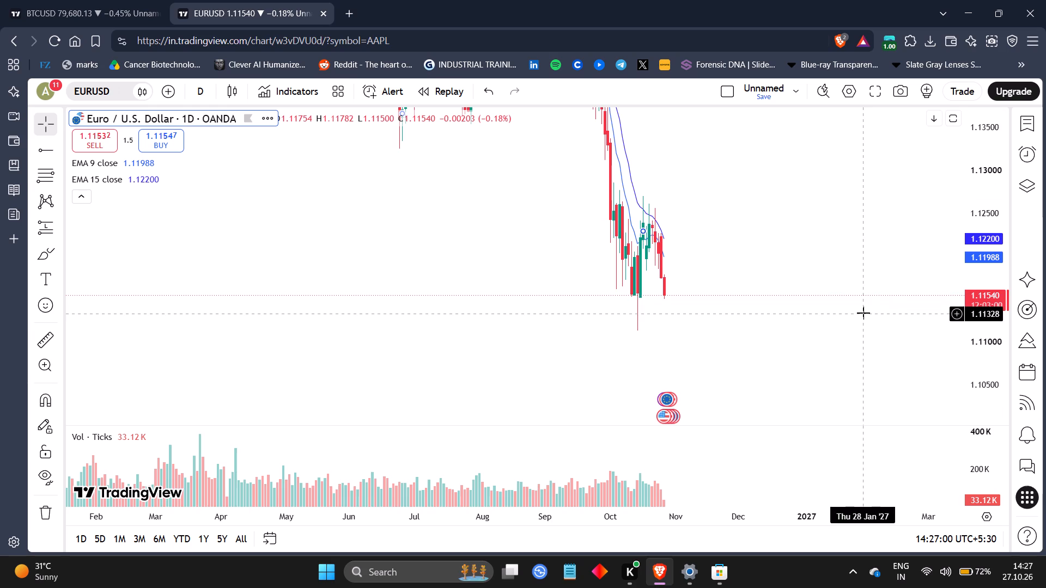
{"action": "left_click_drag", "start_coordinate": [638, 520], "coordinate": [774, 510]}
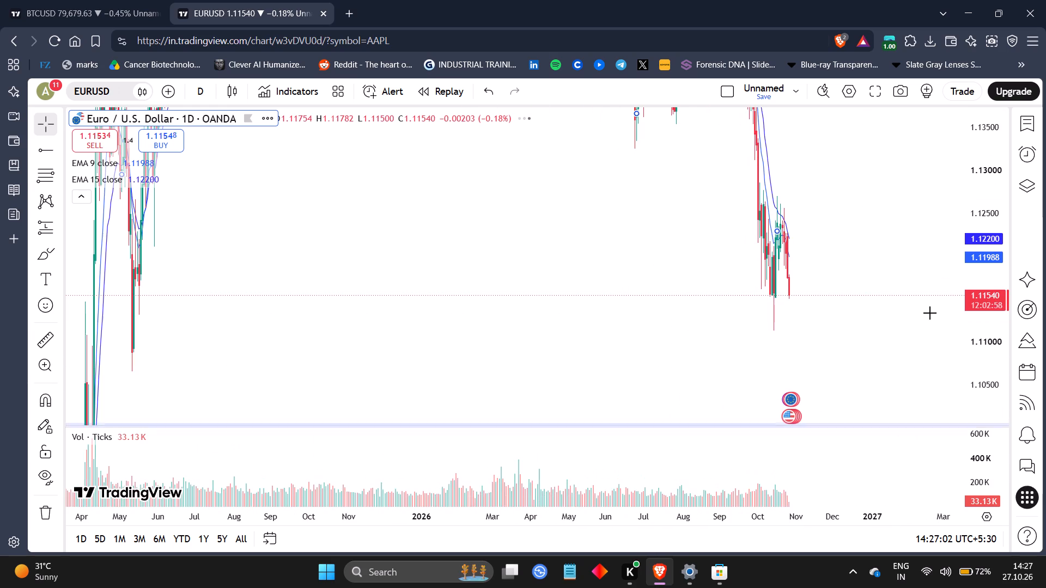
{"action": "left_click_drag", "start_coordinate": [993, 165], "coordinate": [1009, 469]}
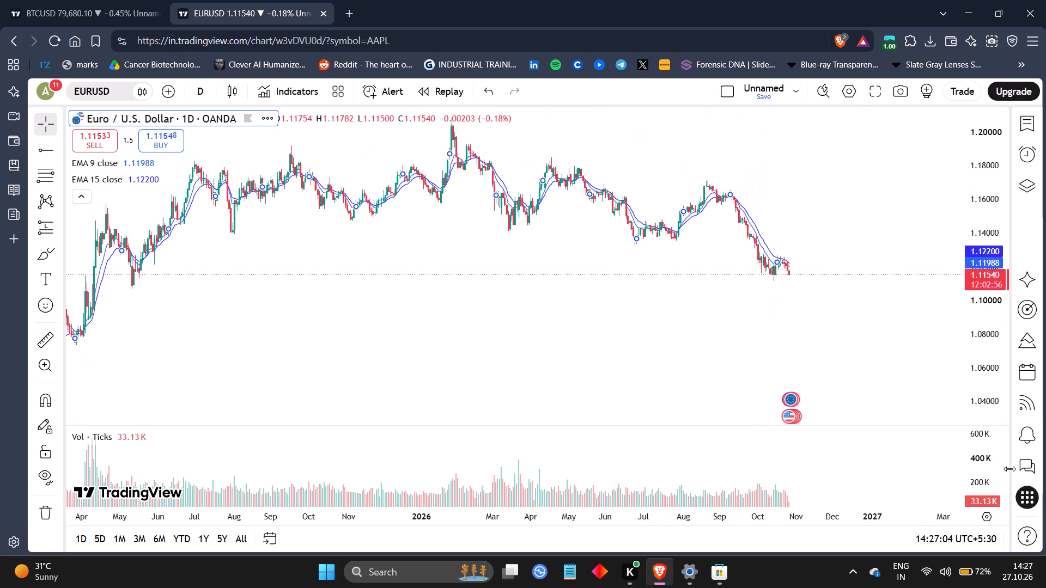
{"action": "left_click_drag", "start_coordinate": [798, 289], "coordinate": [917, 282]}
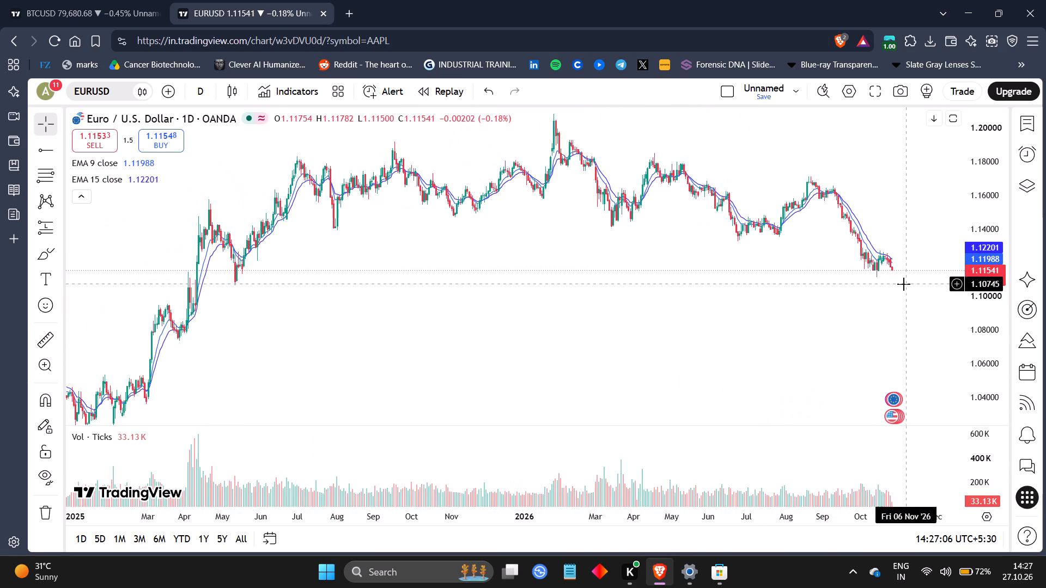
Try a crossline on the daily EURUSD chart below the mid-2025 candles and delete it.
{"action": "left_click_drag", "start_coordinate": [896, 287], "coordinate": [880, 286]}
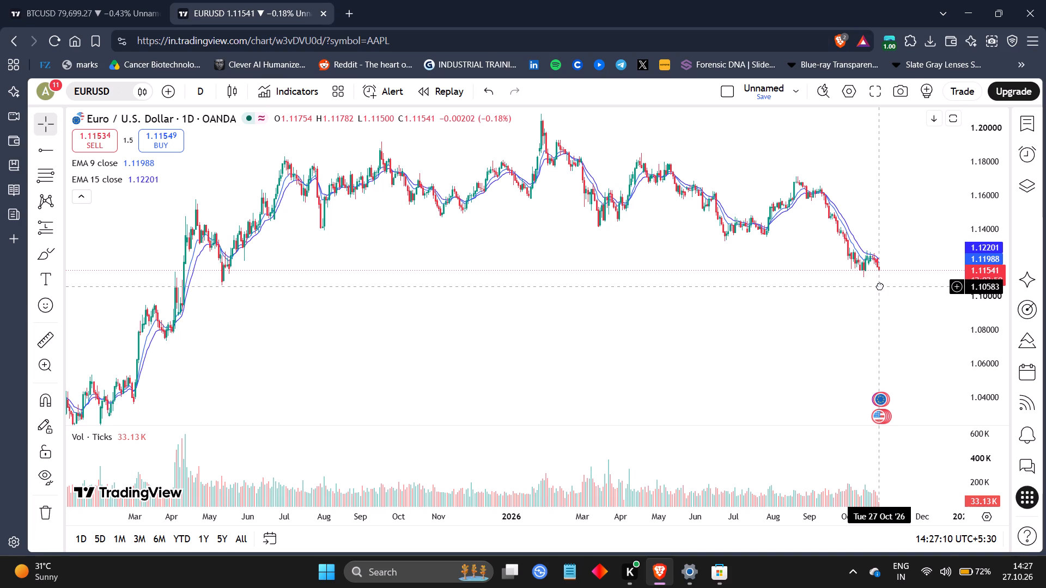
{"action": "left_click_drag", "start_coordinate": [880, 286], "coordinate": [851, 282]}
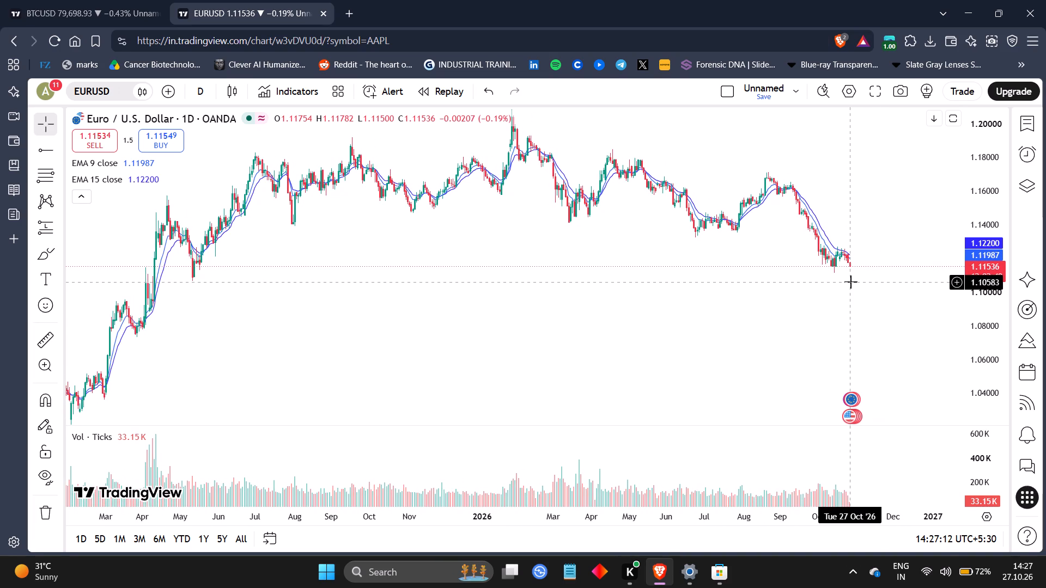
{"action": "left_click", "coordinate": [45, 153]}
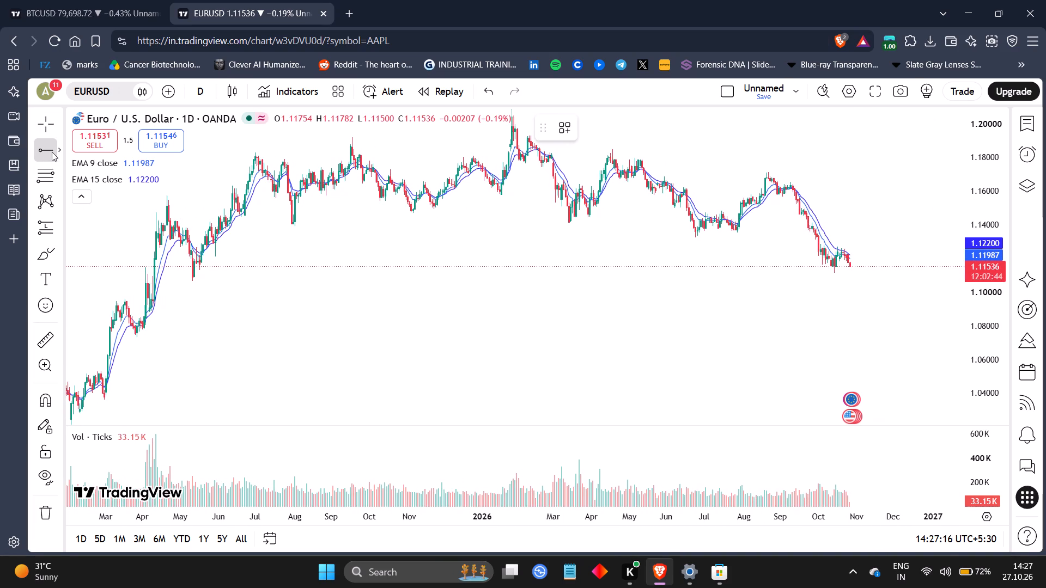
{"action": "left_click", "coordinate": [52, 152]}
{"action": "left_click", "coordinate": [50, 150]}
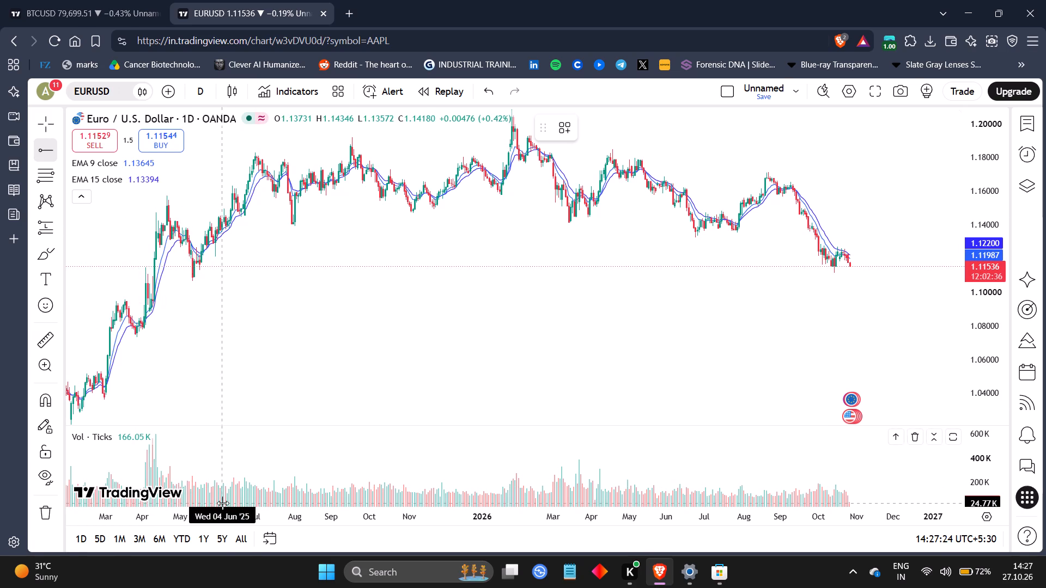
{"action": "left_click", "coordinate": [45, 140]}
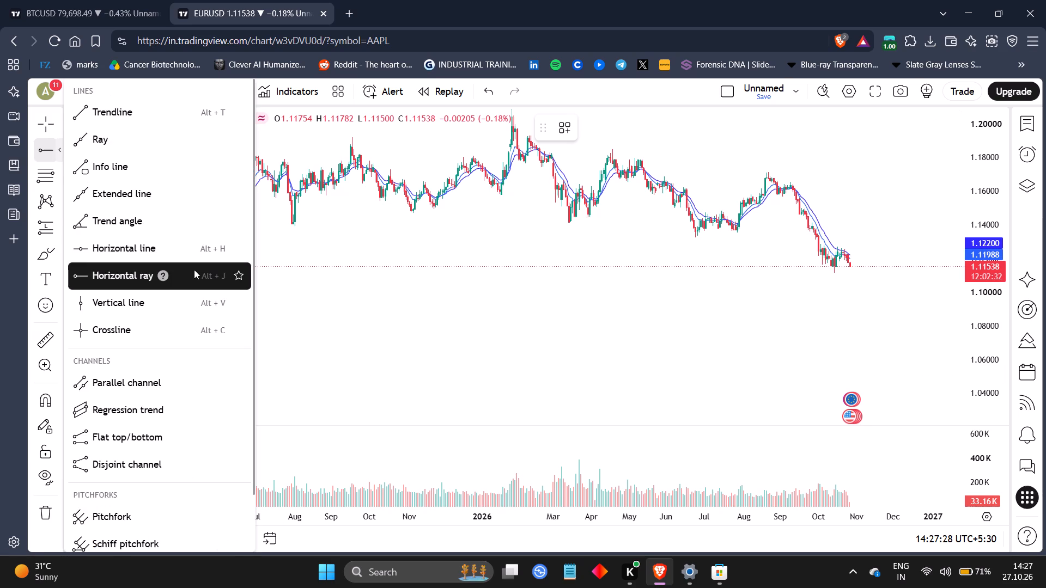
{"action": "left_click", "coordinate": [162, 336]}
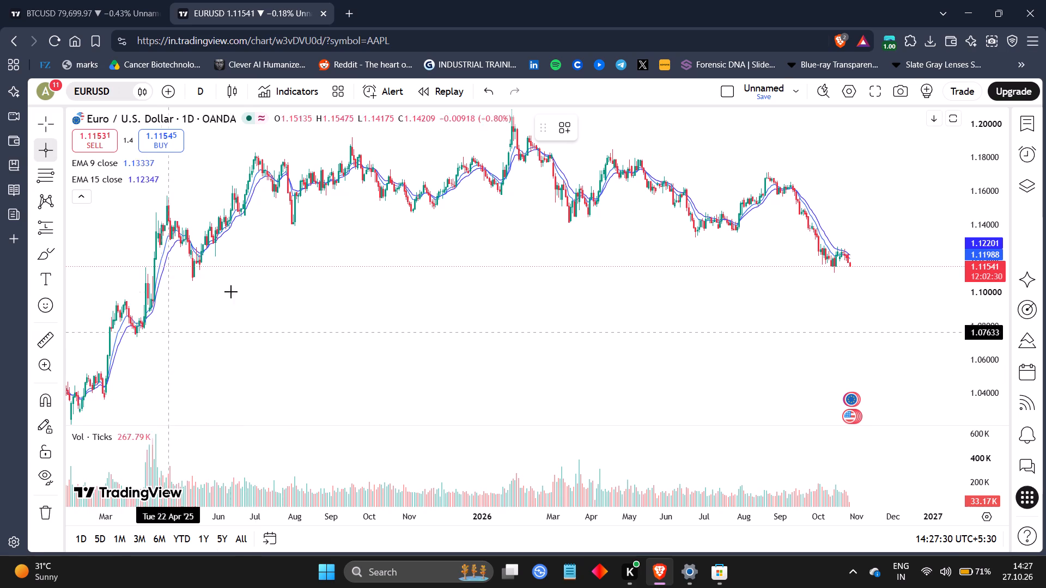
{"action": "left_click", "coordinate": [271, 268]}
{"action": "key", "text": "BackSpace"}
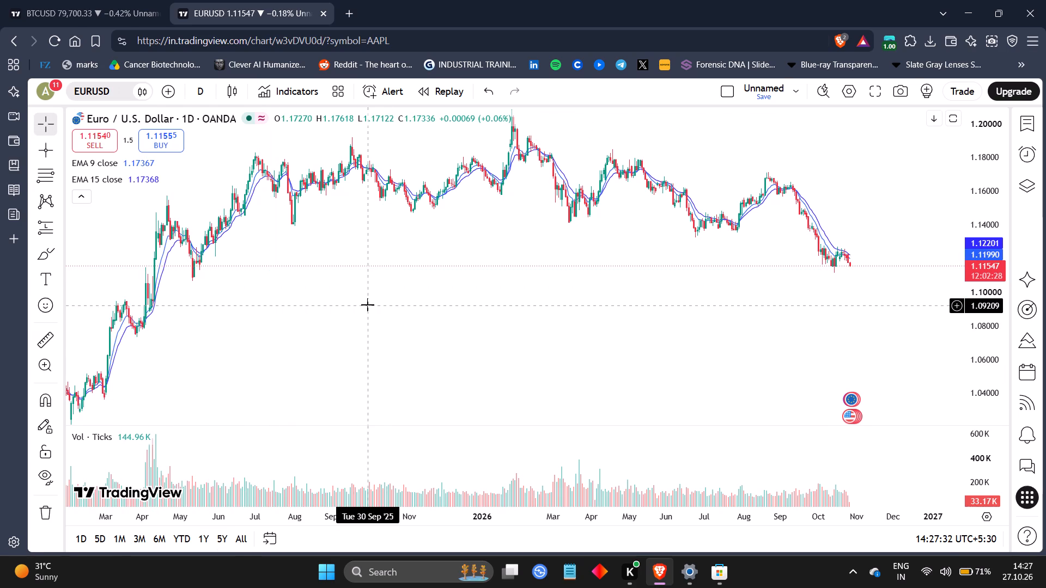
Examine the daily EURUSD price history from mid-2024 through October 2026 at different time scales.
{"action": "left_click_drag", "start_coordinate": [203, 342], "coordinate": [593, 324]}
{"action": "left_click", "coordinate": [688, 518]}
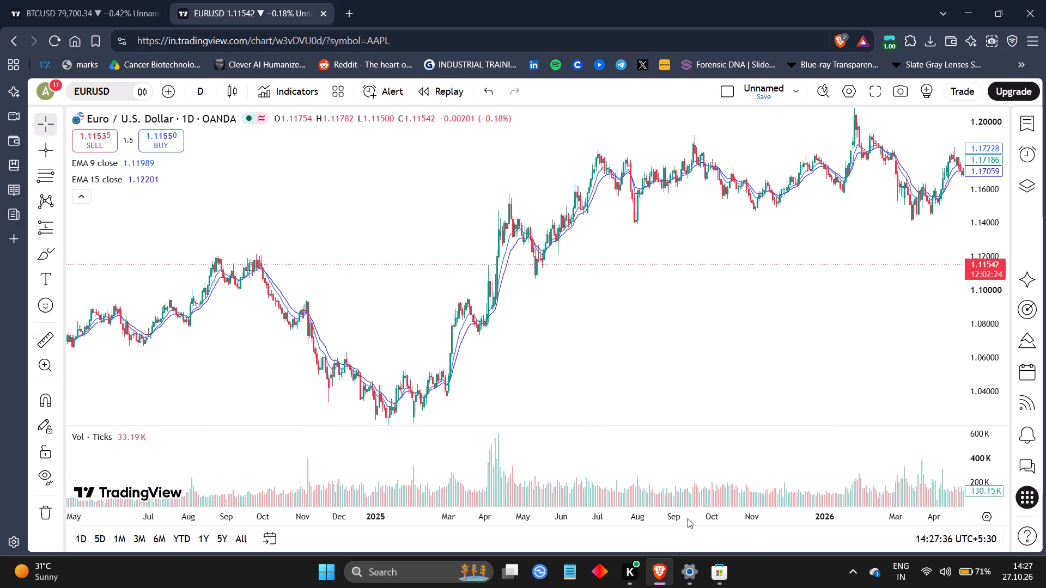
{"action": "left_click_drag", "start_coordinate": [593, 516], "coordinate": [392, 527]}
{"action": "left_click_drag", "start_coordinate": [368, 387], "coordinate": [255, 444]}
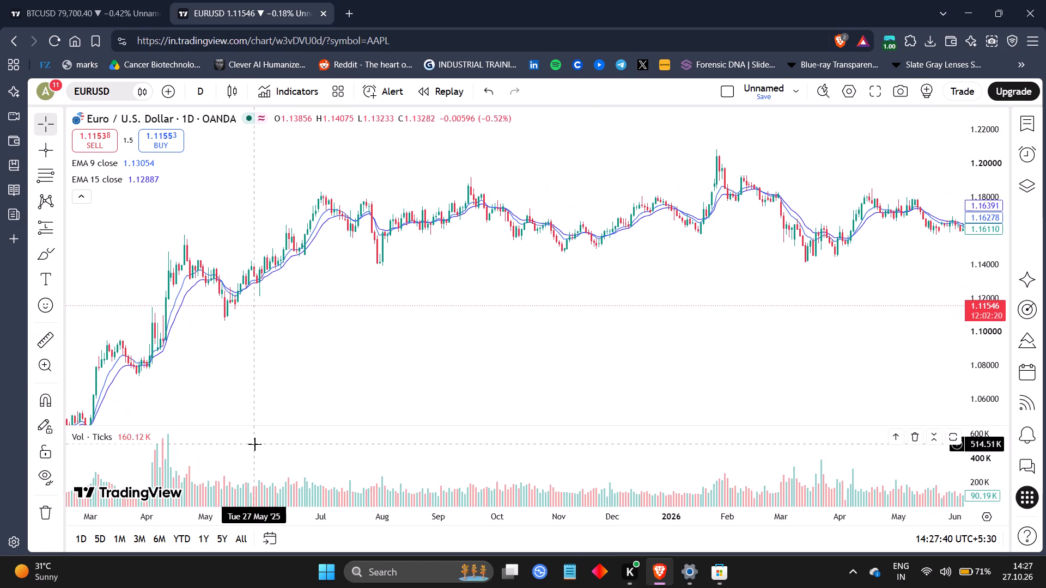
{"action": "left_click_drag", "start_coordinate": [395, 407], "coordinate": [252, 399]}
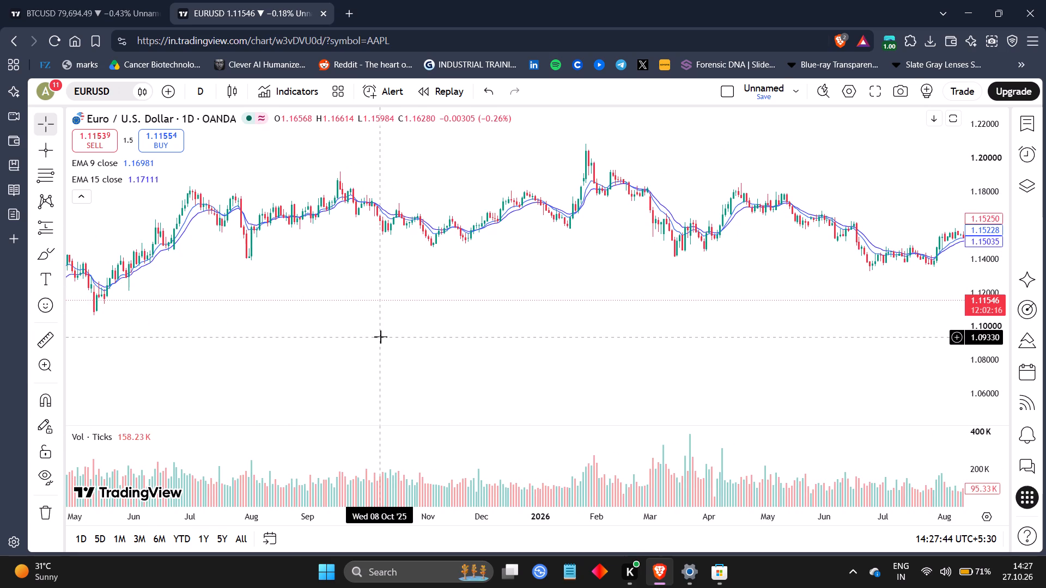
{"action": "left_click_drag", "start_coordinate": [503, 320], "coordinate": [254, 305]}
{"action": "left_click_drag", "start_coordinate": [549, 323], "coordinate": [333, 310]}
{"action": "left_click_drag", "start_coordinate": [366, 316], "coordinate": [487, 275]}
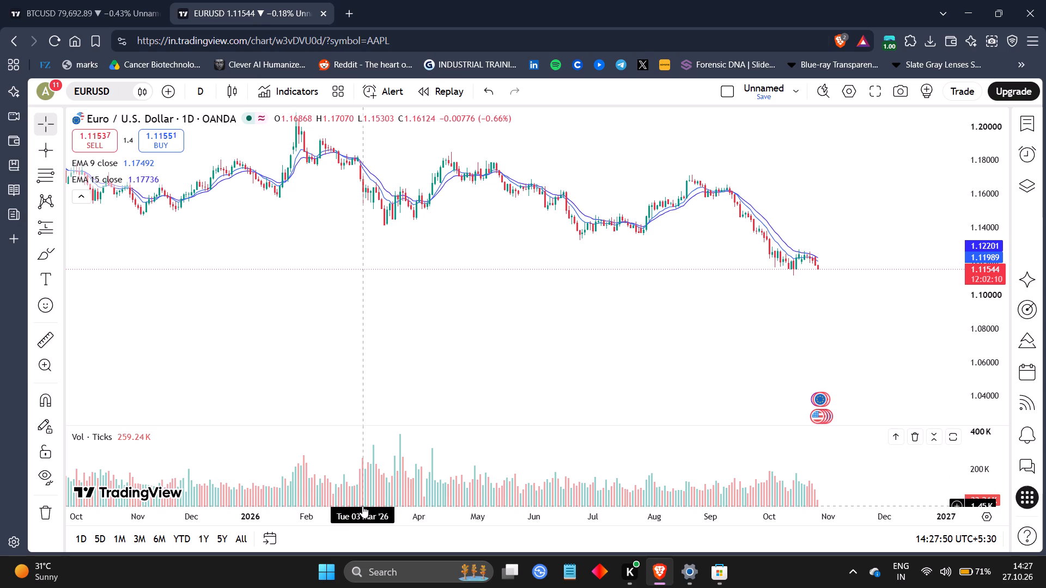
{"action": "left_click_drag", "start_coordinate": [362, 506], "coordinate": [403, 499]}
{"action": "left_click_drag", "start_coordinate": [484, 511], "coordinate": [299, 543]}
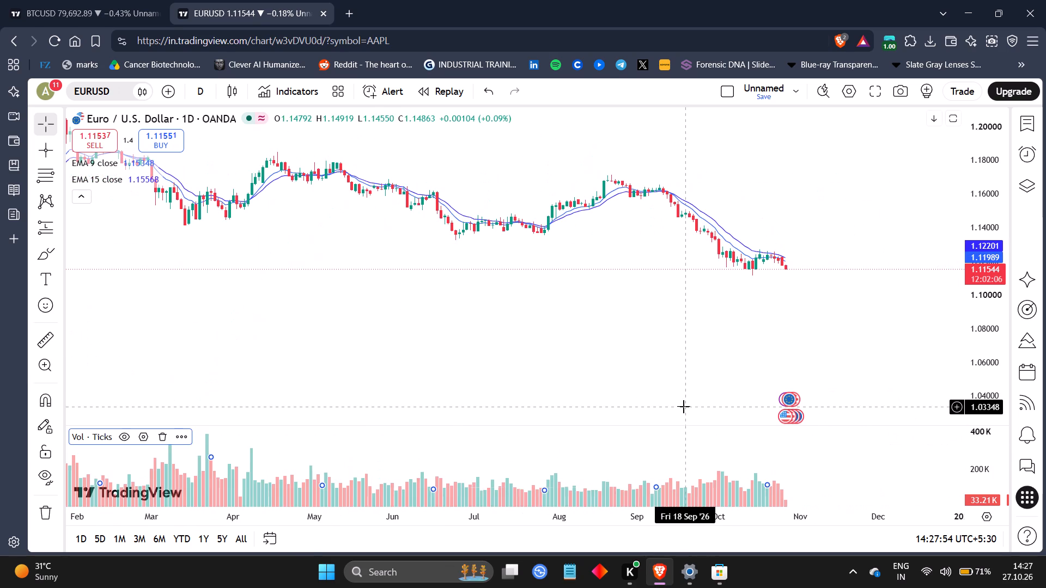
{"action": "left_click_drag", "start_coordinate": [684, 407], "coordinate": [397, 487]}
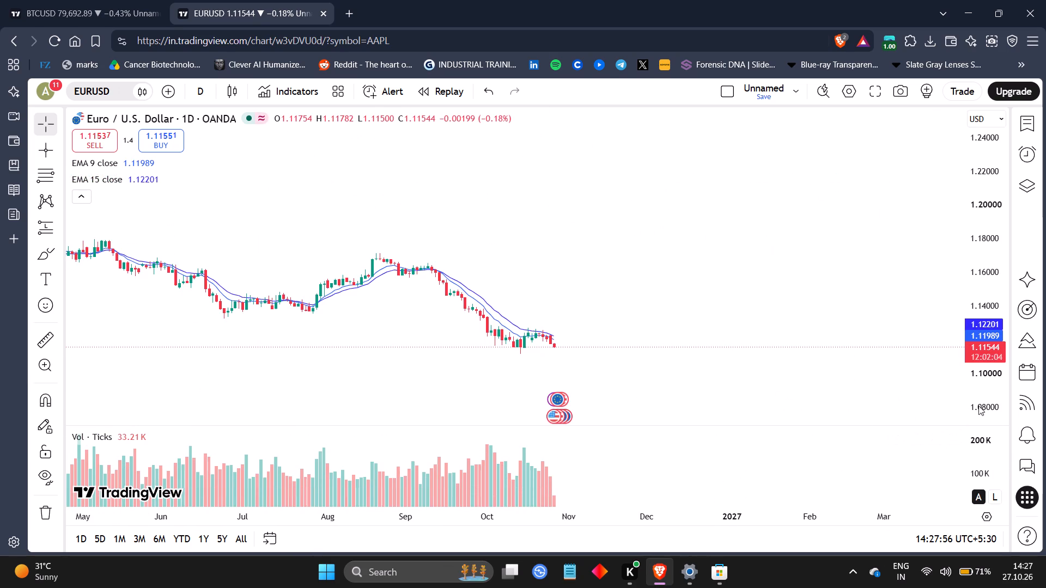
Draw a horizontal line at 1.11164 along the October 2026 low on the daily EURUSD chart.
{"action": "left_click_drag", "start_coordinate": [978, 390], "coordinate": [980, 176]}
{"action": "scroll", "coordinate": [978, 378], "scroll_direction": "down", "scroll_amount": 1}
{"action": "scroll", "coordinate": [980, 176], "scroll_direction": "left", "scroll_amount": 1}
{"action": "left_click_drag", "start_coordinate": [799, 315], "coordinate": [765, 100]}
{"action": "scroll", "coordinate": [799, 279], "scroll_direction": "down", "scroll_amount": 1}
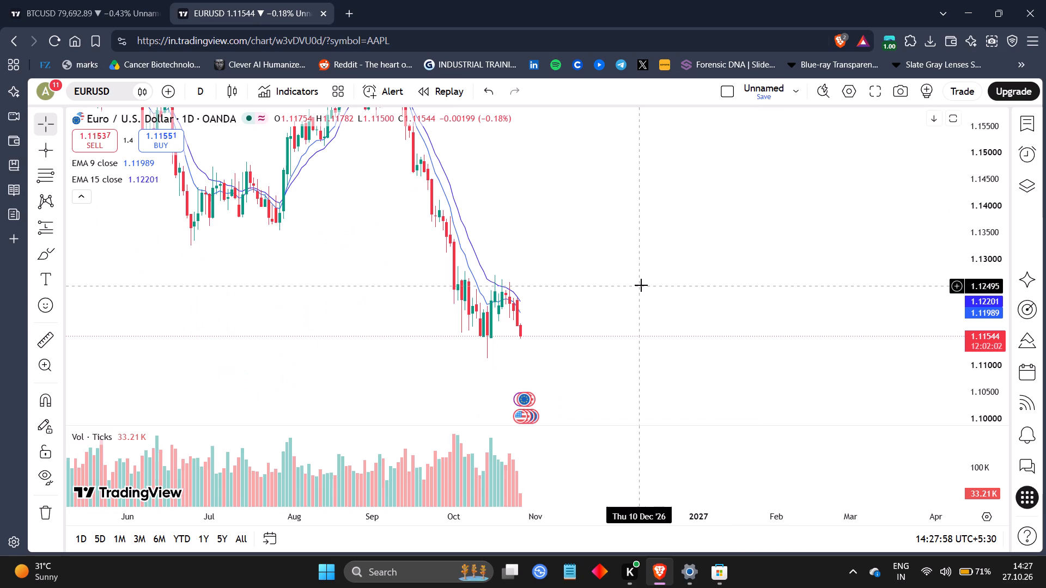
{"action": "left_click_drag", "start_coordinate": [641, 285], "coordinate": [669, 218]}
{"action": "left_click_drag", "start_coordinate": [694, 235], "coordinate": [811, 271]}
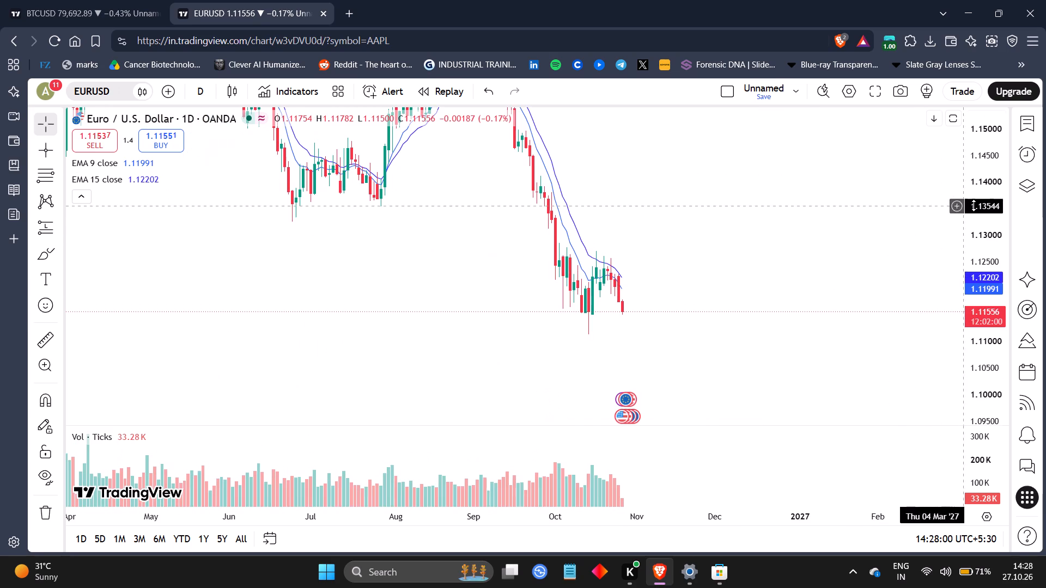
{"action": "left_click_drag", "start_coordinate": [978, 206], "coordinate": [1017, 130]}
{"action": "left_click_drag", "start_coordinate": [780, 283], "coordinate": [777, 237]}
{"action": "scroll", "coordinate": [436, 265], "scroll_direction": "left", "scroll_amount": 4}
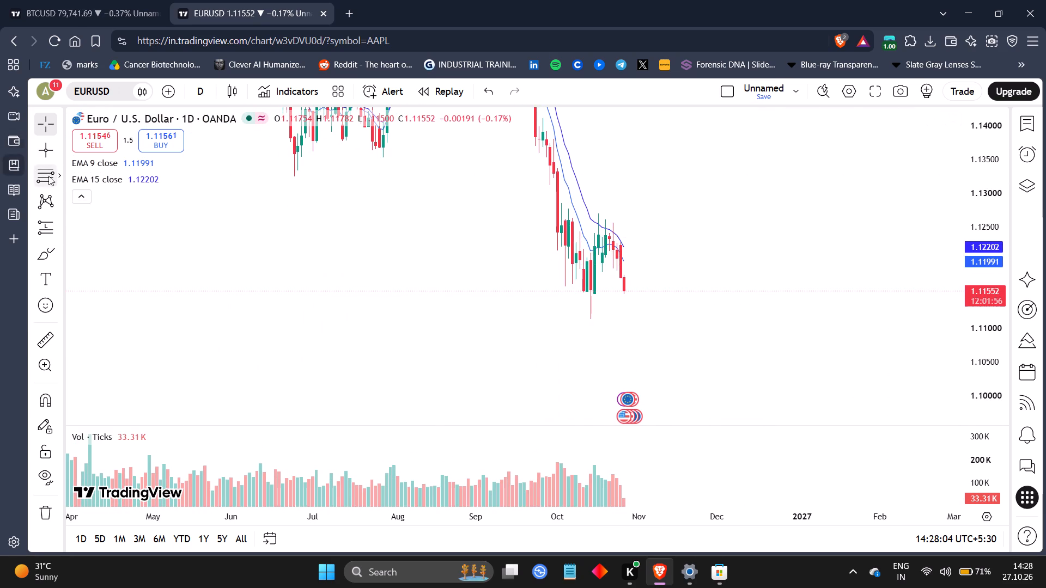
{"action": "left_click", "coordinate": [54, 146]}
{"action": "left_click", "coordinate": [56, 146]}
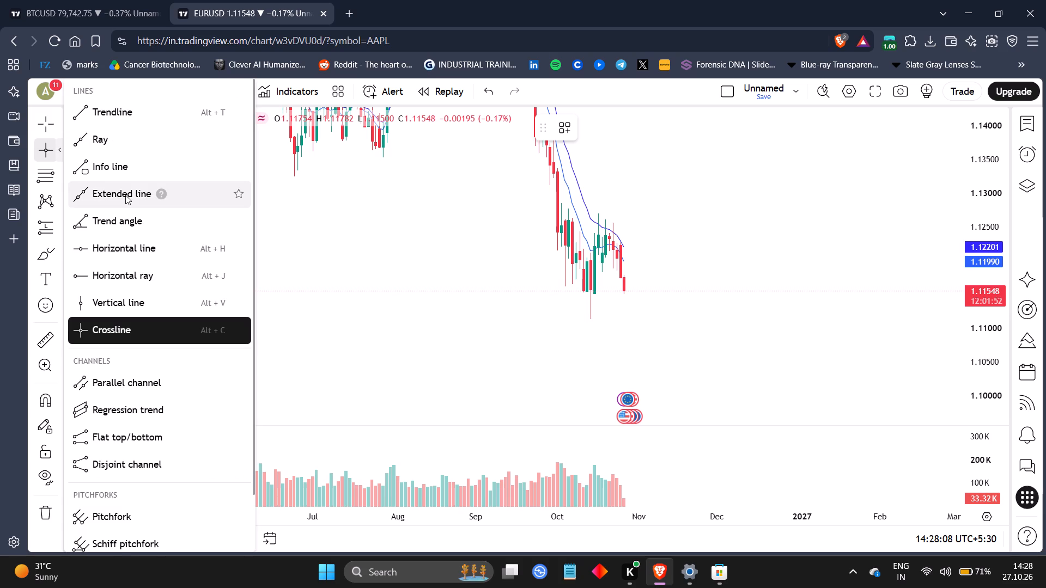
{"action": "left_click", "coordinate": [127, 265]}
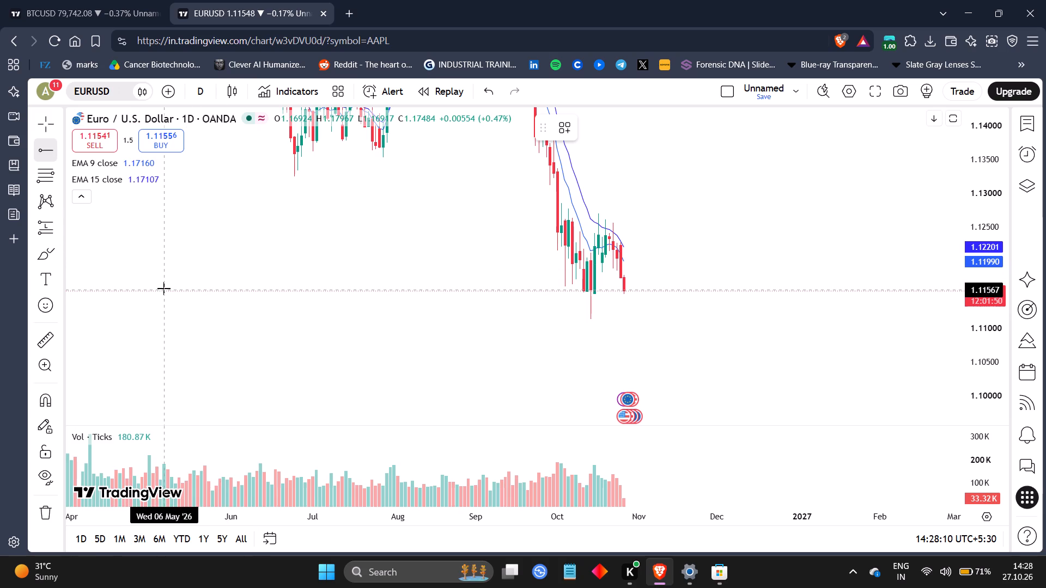
{"action": "left_click", "coordinate": [50, 151]}
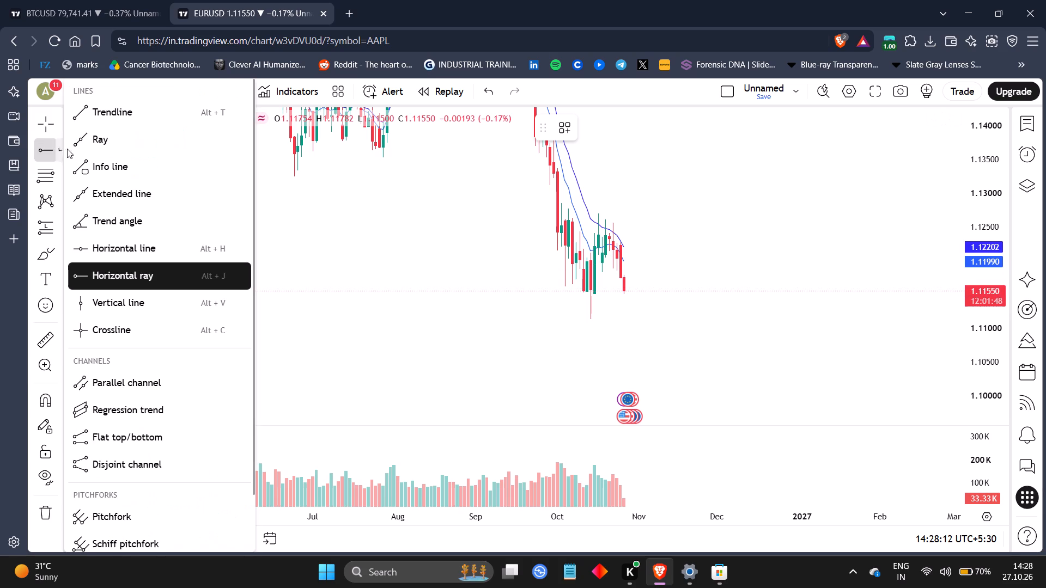
{"action": "left_click", "coordinate": [133, 243]}
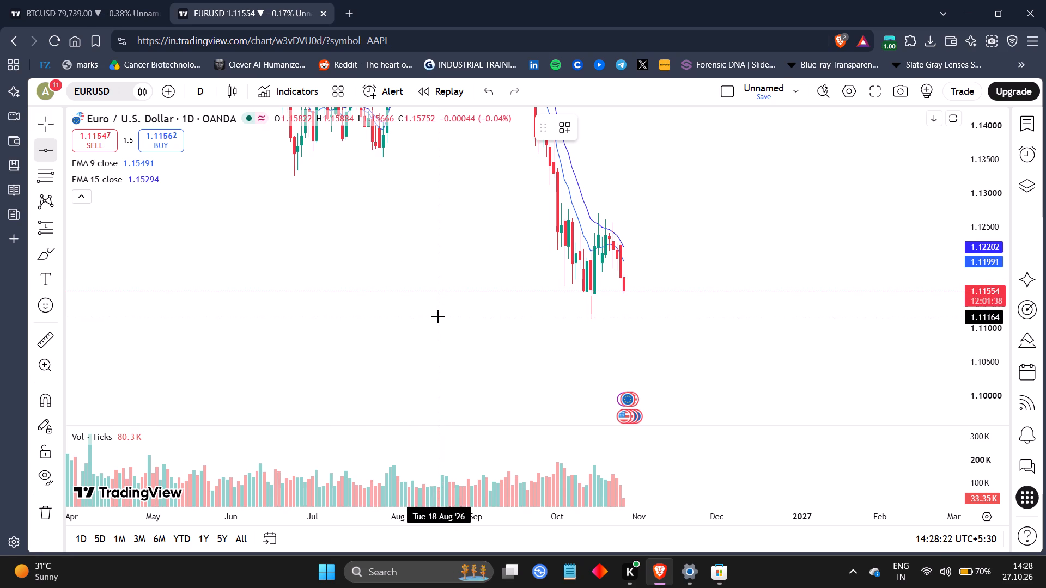
{"action": "left_click", "coordinate": [438, 317]}
{"action": "left_click", "coordinate": [505, 350]}
Change the EURUSD chart interval to 240 minutes (4 hours).
{"action": "left_click_drag", "start_coordinate": [505, 350], "coordinate": [422, 334]}
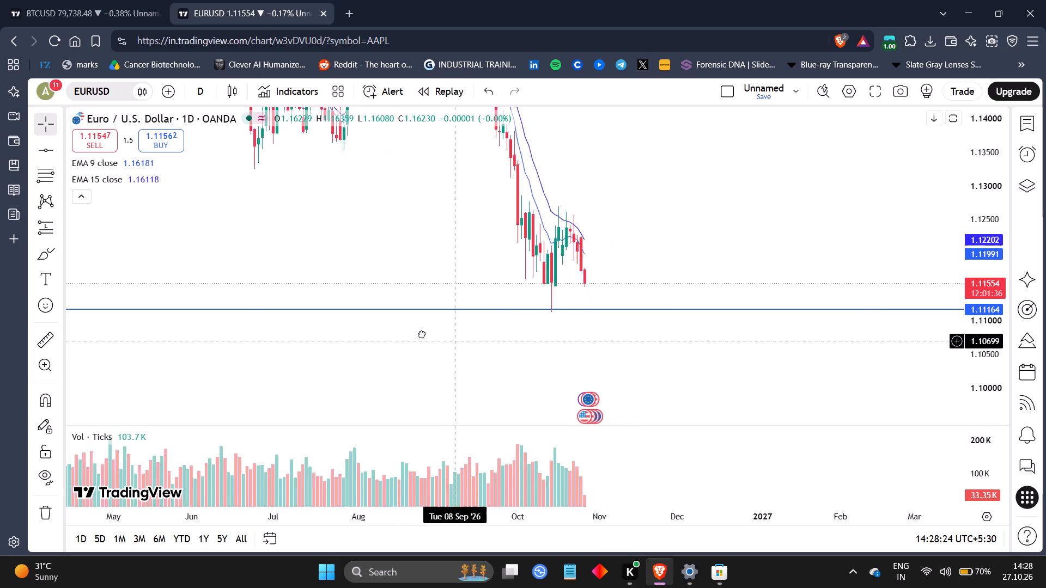
{"action": "left_click_drag", "start_coordinate": [422, 334], "coordinate": [389, 331]}
{"action": "left_click_drag", "start_coordinate": [483, 511], "coordinate": [684, 505]}
{"action": "left_click_drag", "start_coordinate": [981, 150], "coordinate": [970, 310]}
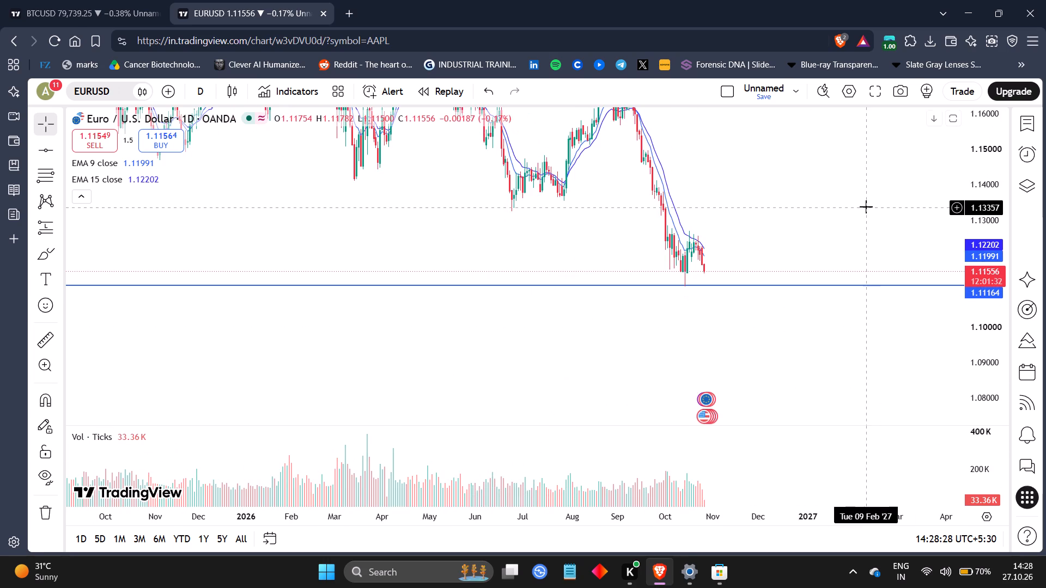
{"action": "left_click_drag", "start_coordinate": [866, 207], "coordinate": [715, 215]}
{"action": "type", "text": "240"}
{"action": "key", "text": "Return"}
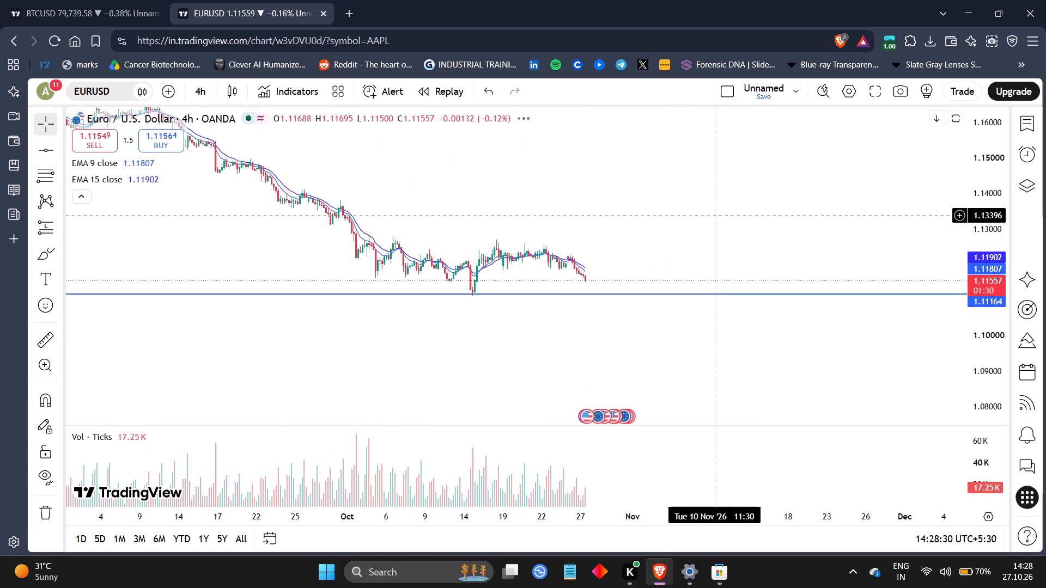
Examine the October price action around the 1.11164 horizontal line on the 4-hour EURUSD chart at an enlarged price scale.
{"action": "left_click_drag", "start_coordinate": [986, 403], "coordinate": [983, 322]}
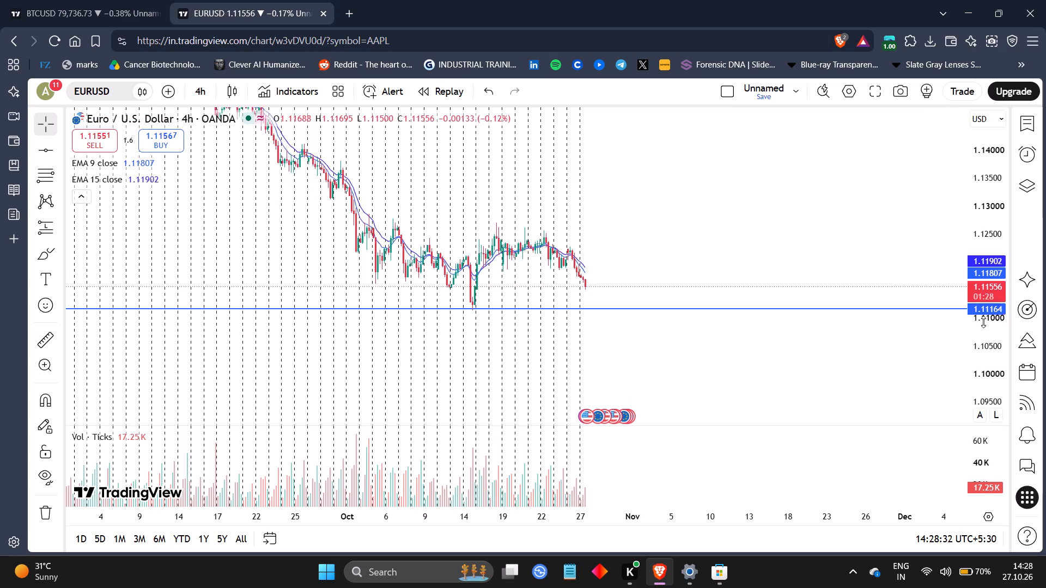
{"action": "left_click_drag", "start_coordinate": [983, 322], "coordinate": [987, 289]}
{"action": "left_click_drag", "start_coordinate": [742, 290], "coordinate": [757, 302]}
{"action": "left_click_drag", "start_coordinate": [753, 284], "coordinate": [740, 354]}
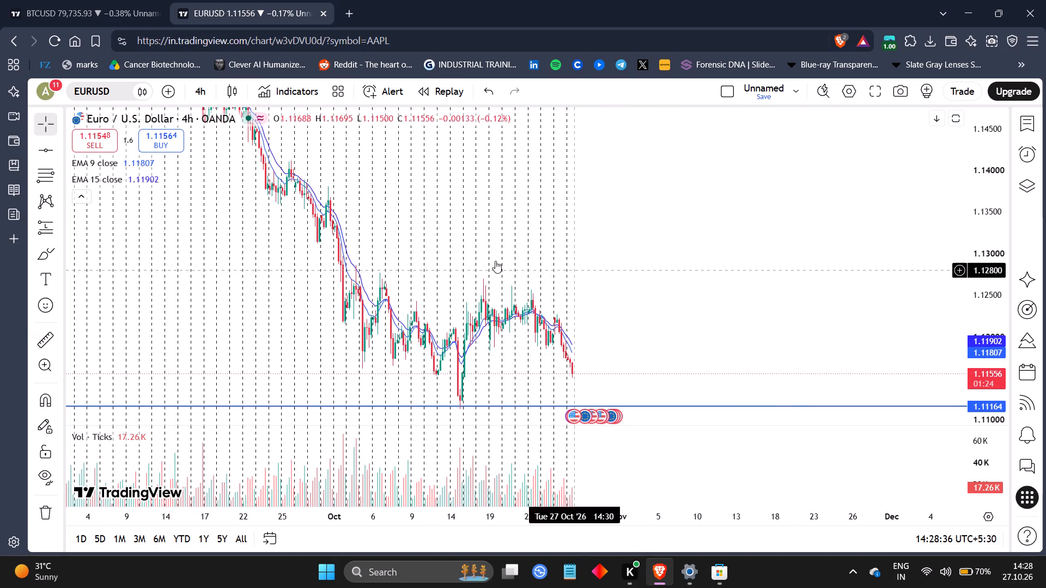
{"action": "left_click_drag", "start_coordinate": [643, 271], "coordinate": [617, 240]}
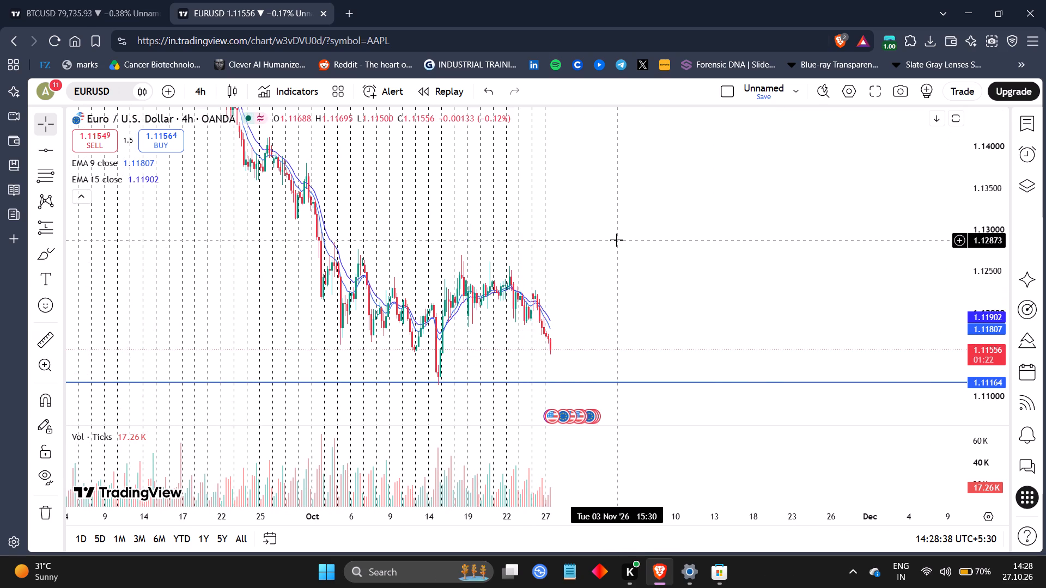
{"action": "left_click_drag", "start_coordinate": [617, 240], "coordinate": [593, 201]}
{"action": "left_click_drag", "start_coordinate": [621, 264], "coordinate": [610, 187]}
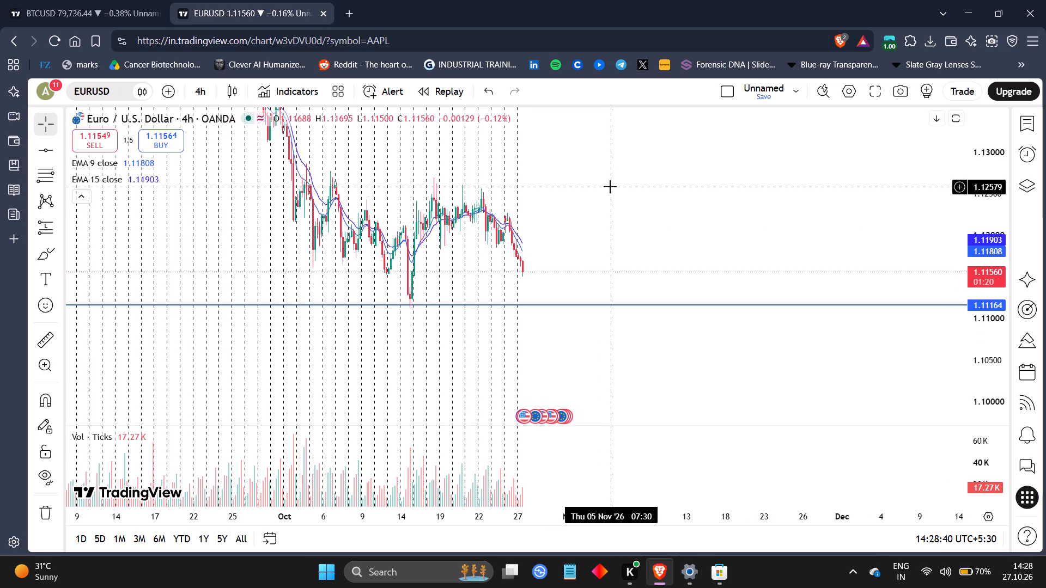
Browse the suggested instruments in the symbol search and close the search.
{"action": "left_click", "coordinate": [110, 97]}
{"action": "key", "text": "BackSpace"}
{"action": "scroll", "coordinate": [375, 304], "scroll_direction": "down", "scroll_amount": 7}
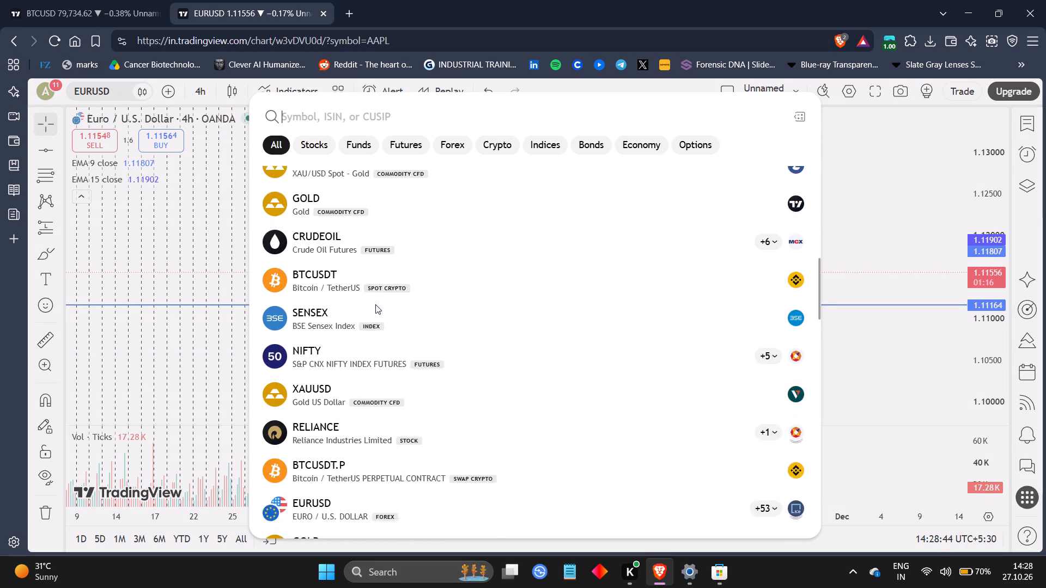
{"action": "scroll", "coordinate": [375, 304], "scroll_direction": "down", "scroll_amount": 6}
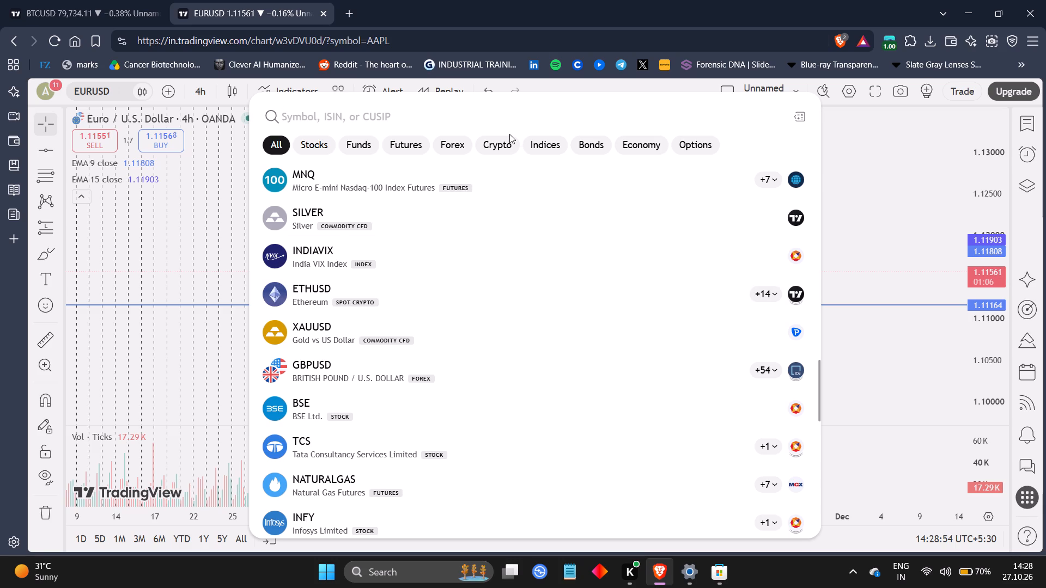
{"action": "left_click", "coordinate": [933, 255]}
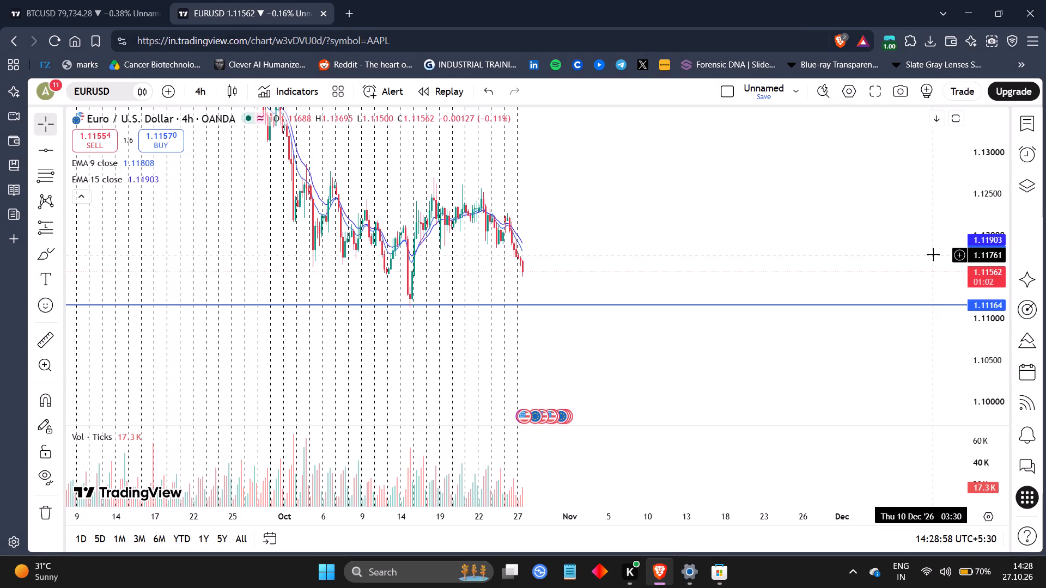
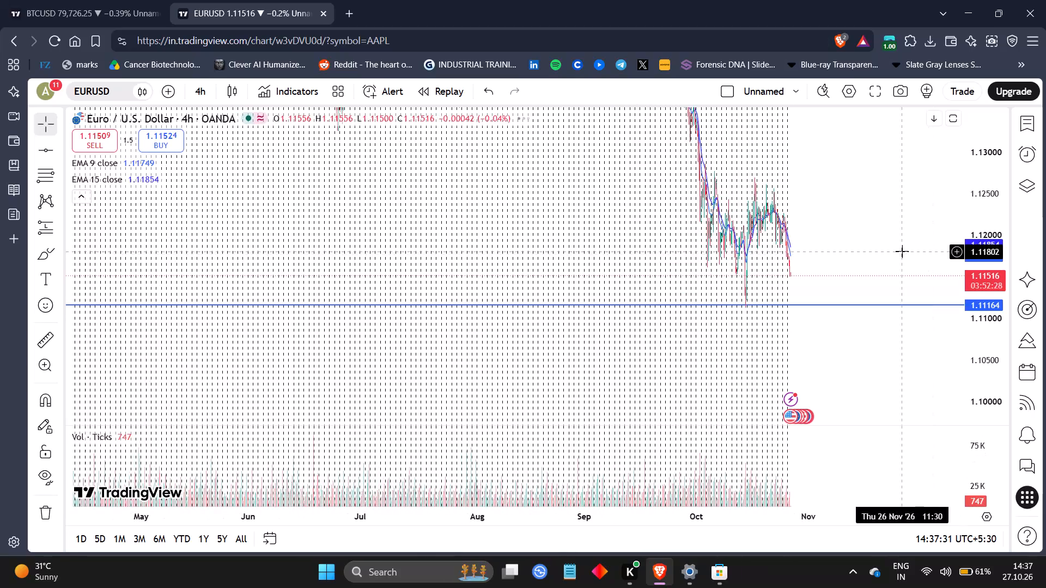
Examine the late-October decline towards the 1.11164 horizontal line on the 4-hour EURUSD chart at different time and price scales.
{"action": "scroll", "coordinate": [902, 252], "scroll_direction": "left", "scroll_amount": 2}
{"action": "scroll", "coordinate": [902, 252], "scroll_direction": "up", "scroll_amount": 9}
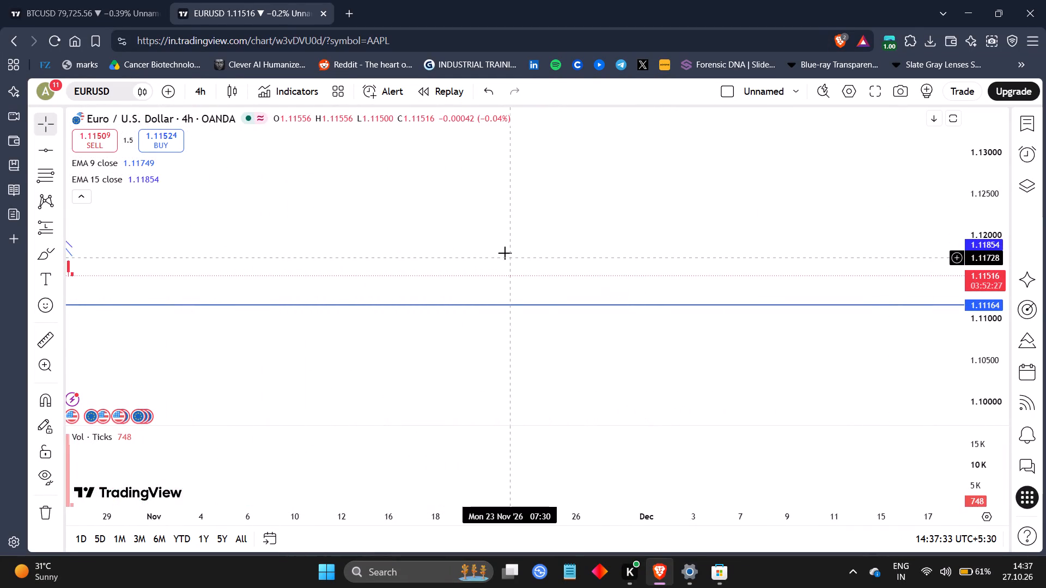
{"action": "left_click_drag", "start_coordinate": [505, 253], "coordinate": [843, 206]}
{"action": "left_click_drag", "start_coordinate": [618, 206], "coordinate": [893, 256]}
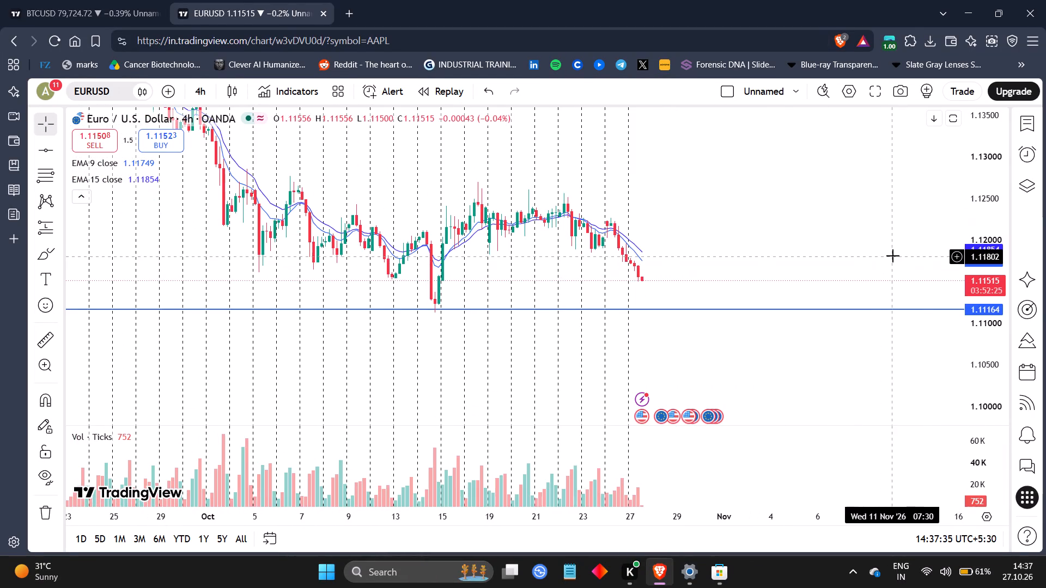
{"action": "left_click_drag", "start_coordinate": [993, 385], "coordinate": [956, 273]}
{"action": "left_click_drag", "start_coordinate": [628, 518], "coordinate": [789, 518]}
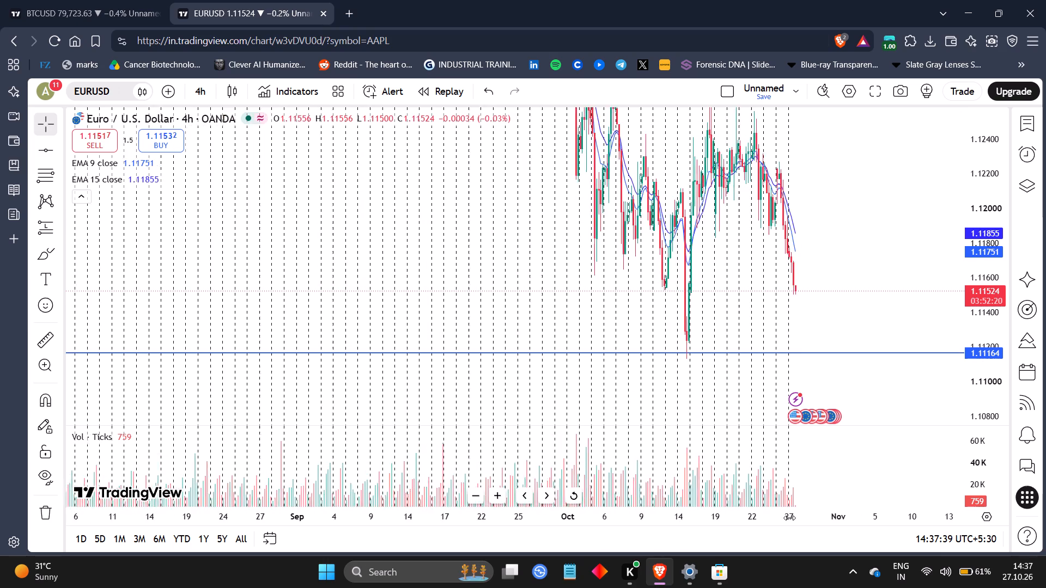
{"action": "left_click_drag", "start_coordinate": [789, 518], "coordinate": [768, 518]}
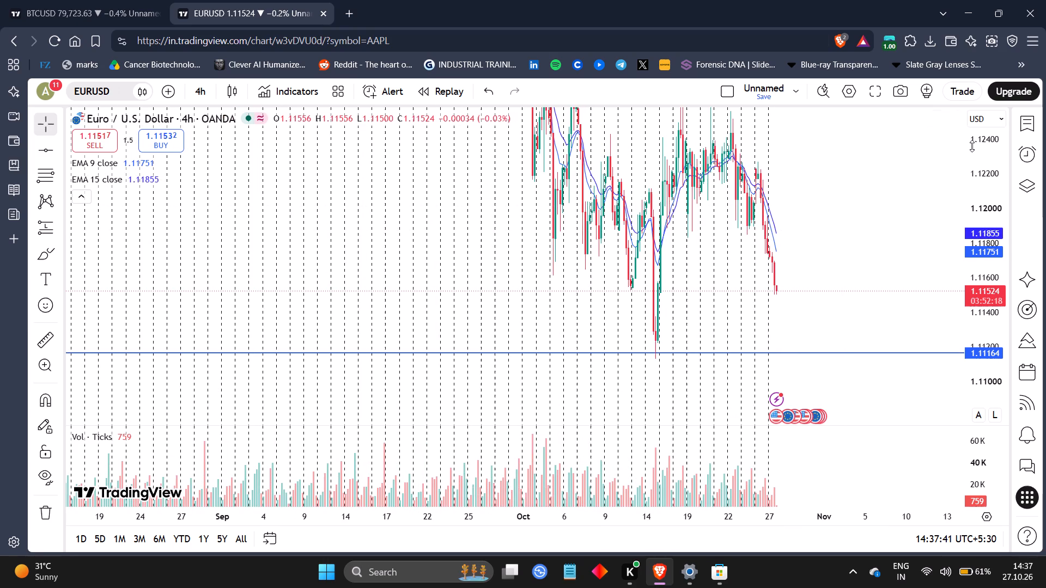
{"action": "left_click", "coordinate": [972, 146]}
{"action": "left_click_drag", "start_coordinate": [972, 146], "coordinate": [945, 280]}
{"action": "left_click_drag", "start_coordinate": [850, 250], "coordinate": [774, 324]}
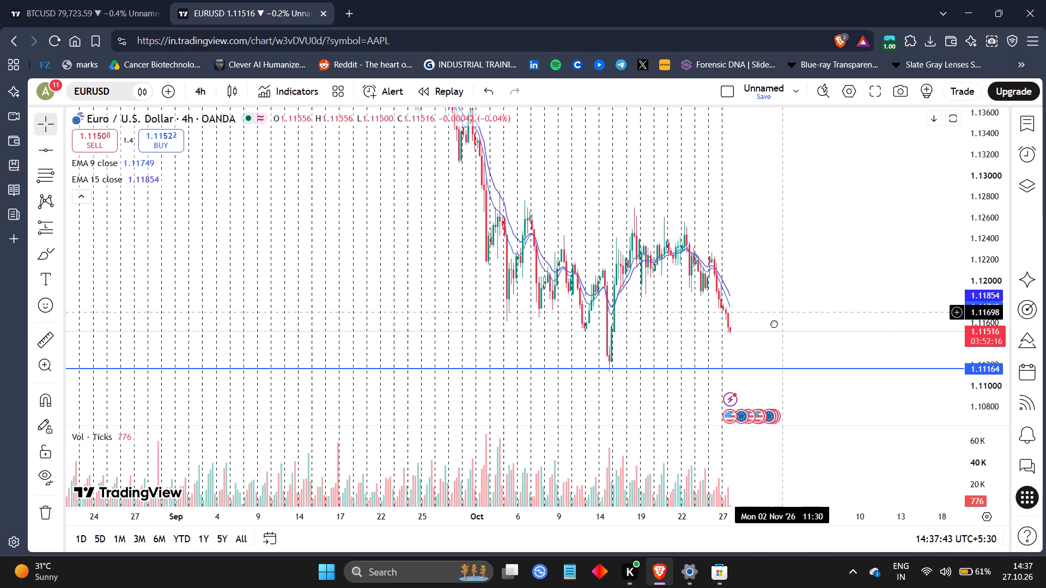
{"action": "left_click_drag", "start_coordinate": [774, 324], "coordinate": [771, 329]}
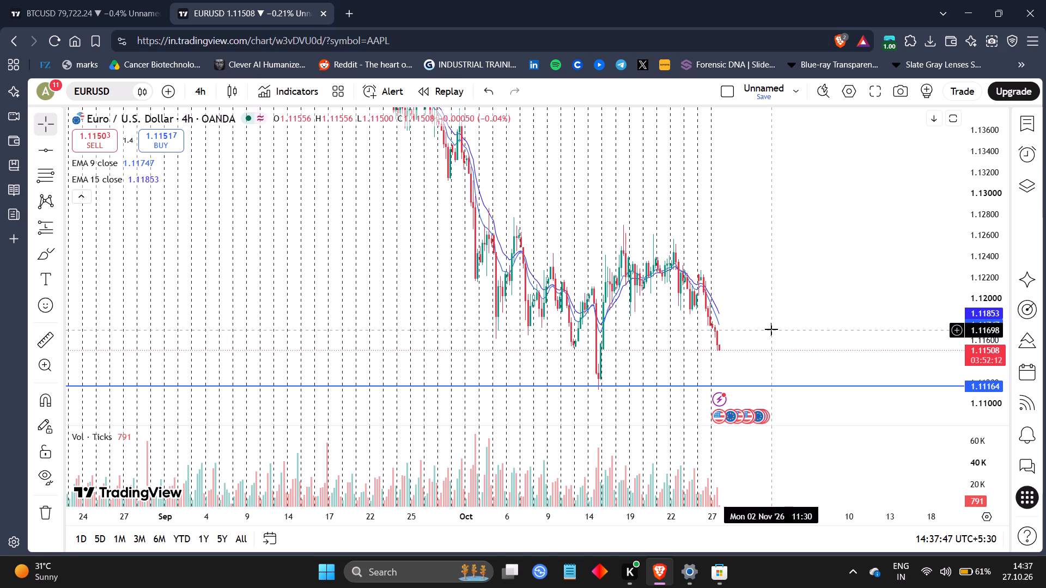
Switch to the 15-minute BTCUSD chart and examine the latest price action between the 80,716.42 and 79,309.16 horizontal lines.
{"action": "left_click", "coordinate": [106, 0]}
{"action": "left_click_drag", "start_coordinate": [780, 278], "coordinate": [700, 280]}
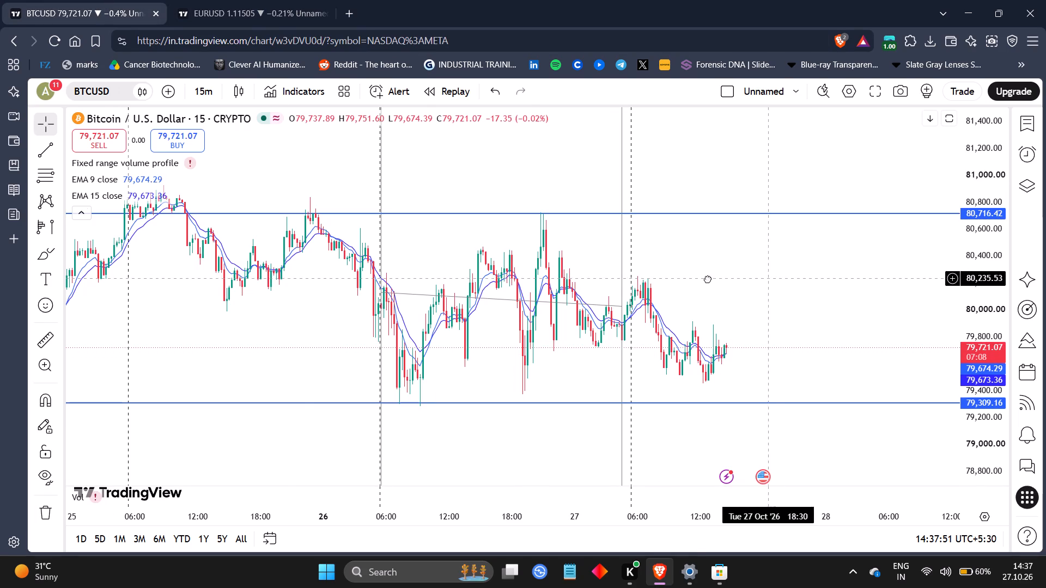
{"action": "left_click_drag", "start_coordinate": [700, 280], "coordinate": [668, 287]}
{"action": "left_click_drag", "start_coordinate": [669, 349], "coordinate": [695, 328]}
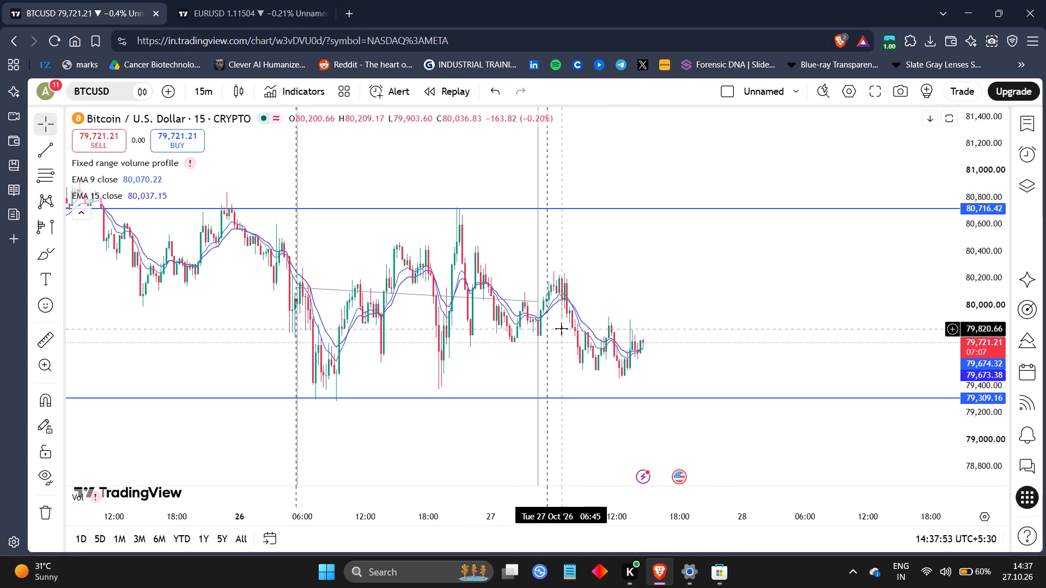
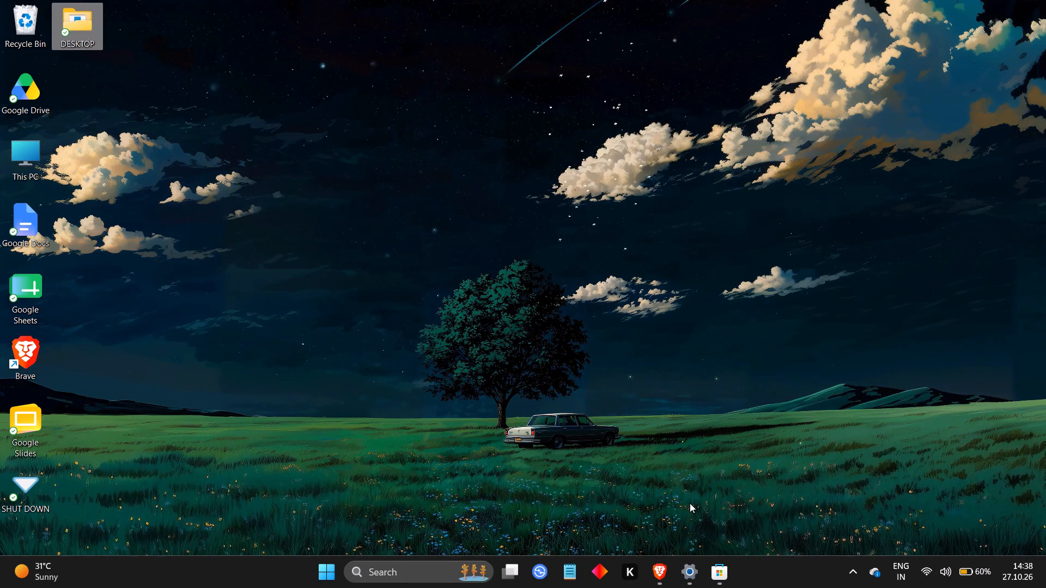
Return to the EURUSD chart in the browser and change its interval to 15 minutes.
{"action": "left_click", "coordinate": [664, 566]}
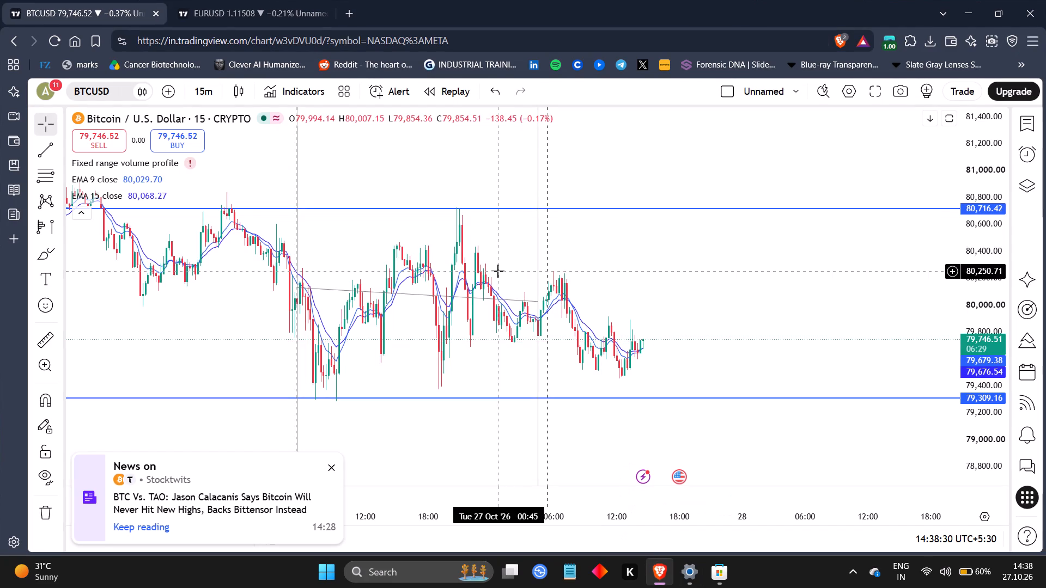
{"action": "left_click_drag", "start_coordinate": [658, 231], "coordinate": [644, 224]}
{"action": "left_click", "coordinate": [275, 1]}
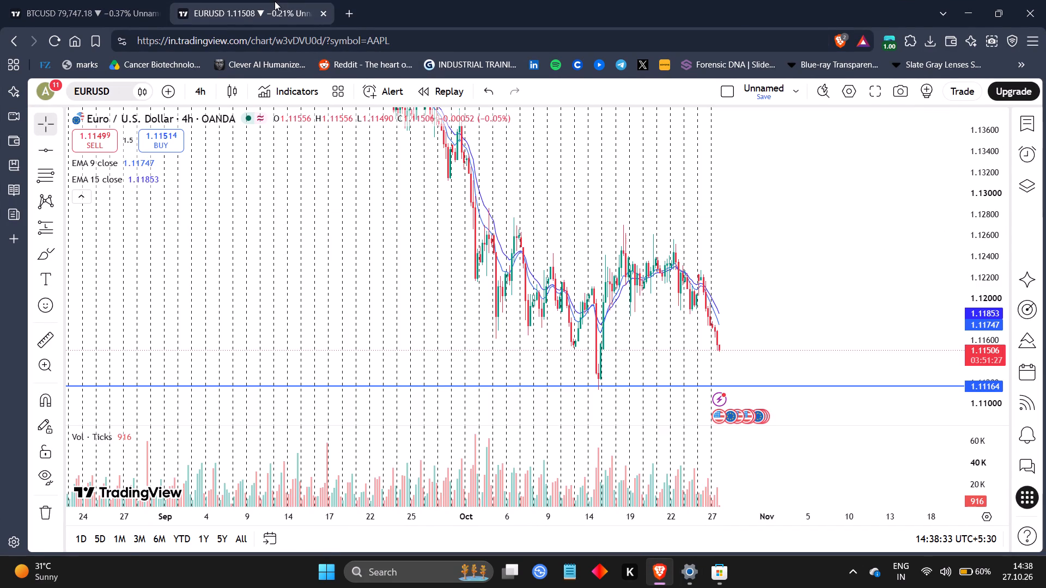
{"action": "left_click_drag", "start_coordinate": [621, 230], "coordinate": [546, 179]}
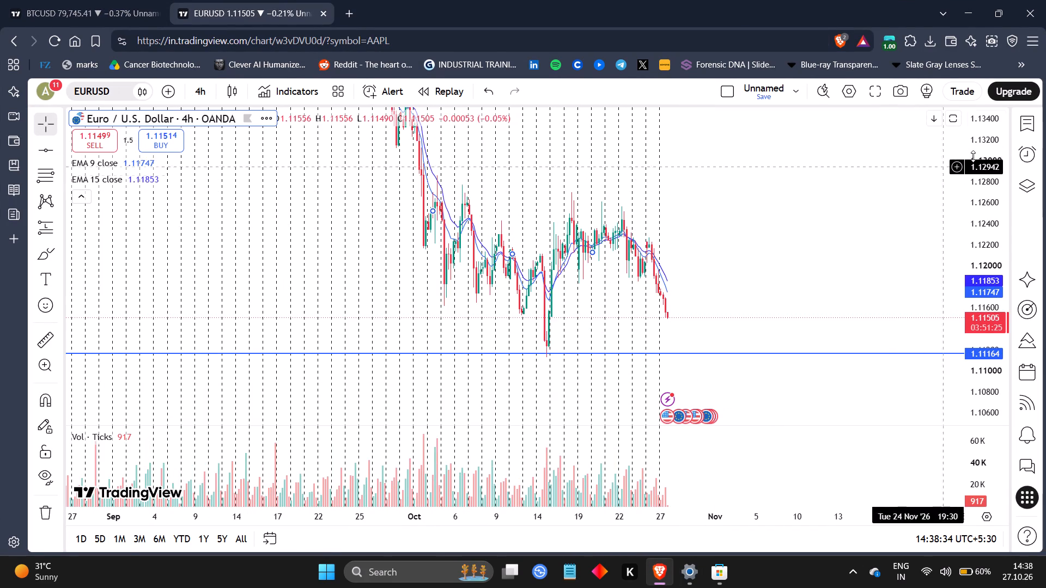
{"action": "left_click_drag", "start_coordinate": [980, 152], "coordinate": [1009, 391]}
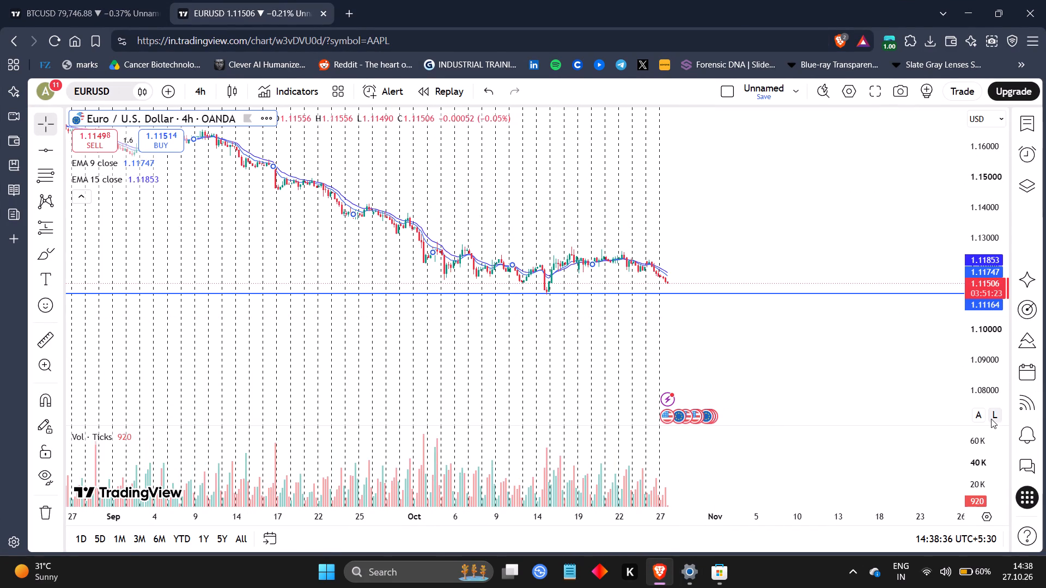
{"action": "left_click_drag", "start_coordinate": [991, 419], "coordinate": [996, 181]}
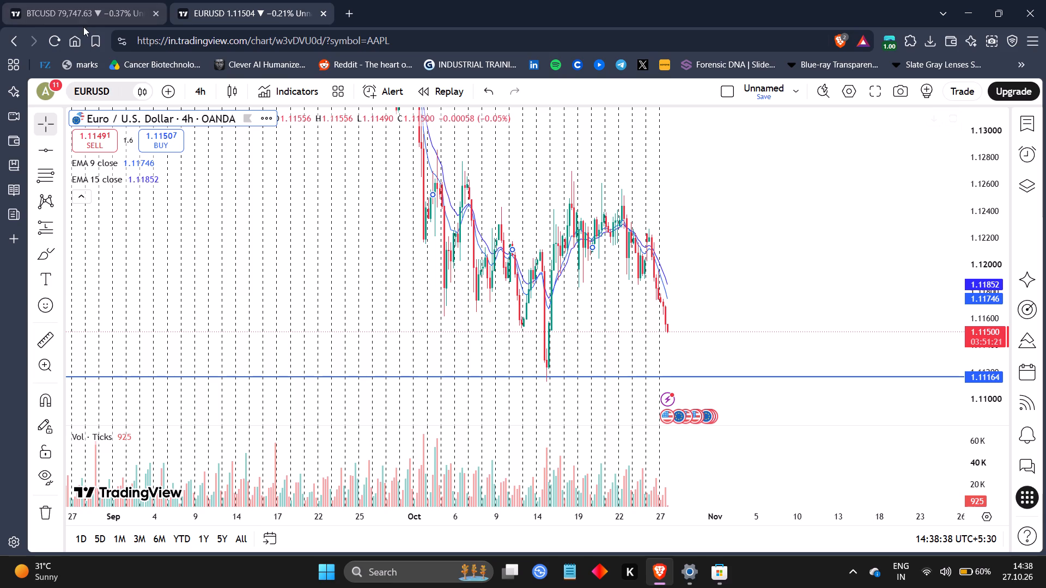
{"action": "key", "text": "2"}
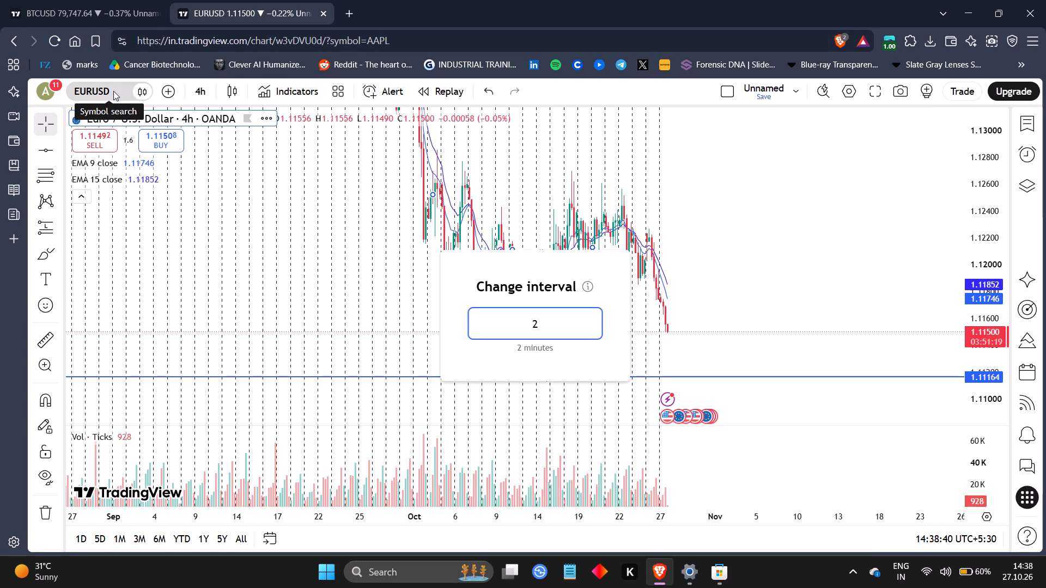
{"action": "key", "text": "BackSpace"}
{"action": "type", "text": "165"}
{"action": "key", "text": "BackSpace"}
{"action": "key", "text": "BackSpace"}
{"action": "key", "text": "5"}
{"action": "key", "text": "Return"}
Examine the recent 15-minute EURUSD decline towards the 1.11164 horizontal line and its tick volume at different time and price scales.
{"action": "left_click_drag", "start_coordinate": [685, 311], "coordinate": [840, 246]}
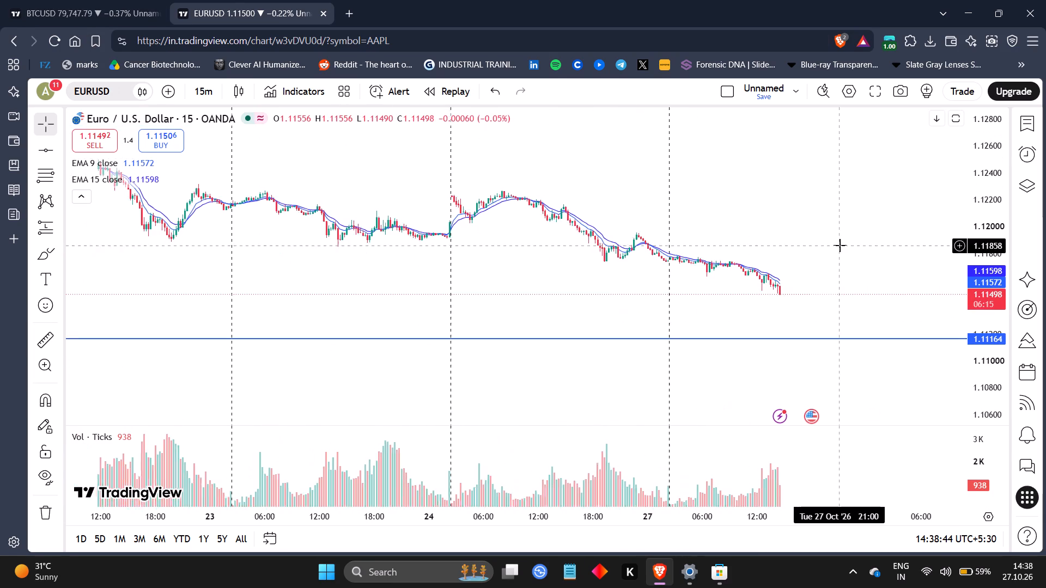
{"action": "left_click_drag", "start_coordinate": [994, 435], "coordinate": [948, 127]}
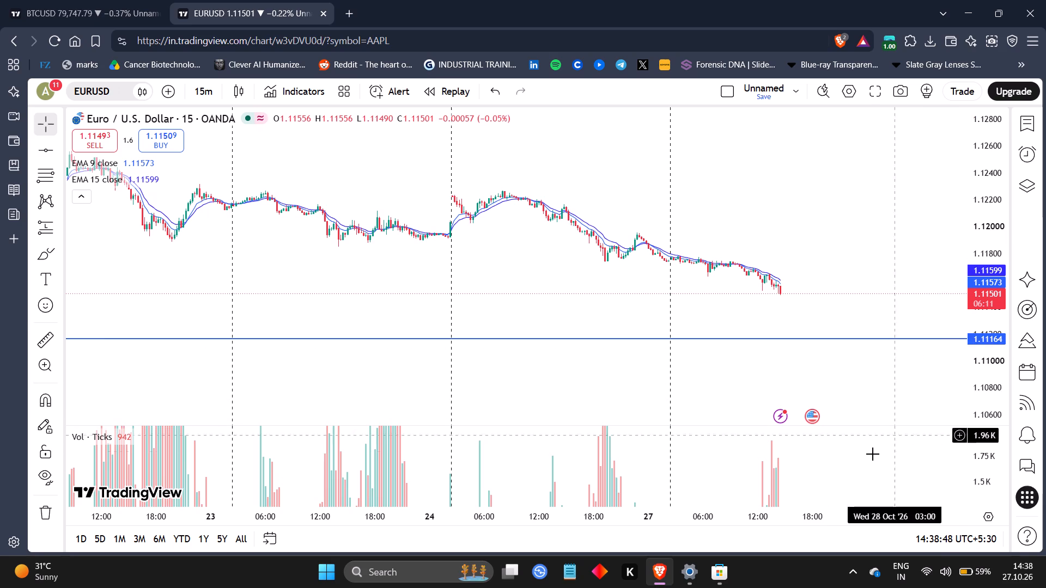
{"action": "left_click_drag", "start_coordinate": [858, 462], "coordinate": [860, 475]}
{"action": "left_click_drag", "start_coordinate": [984, 462], "coordinate": [1000, 545]}
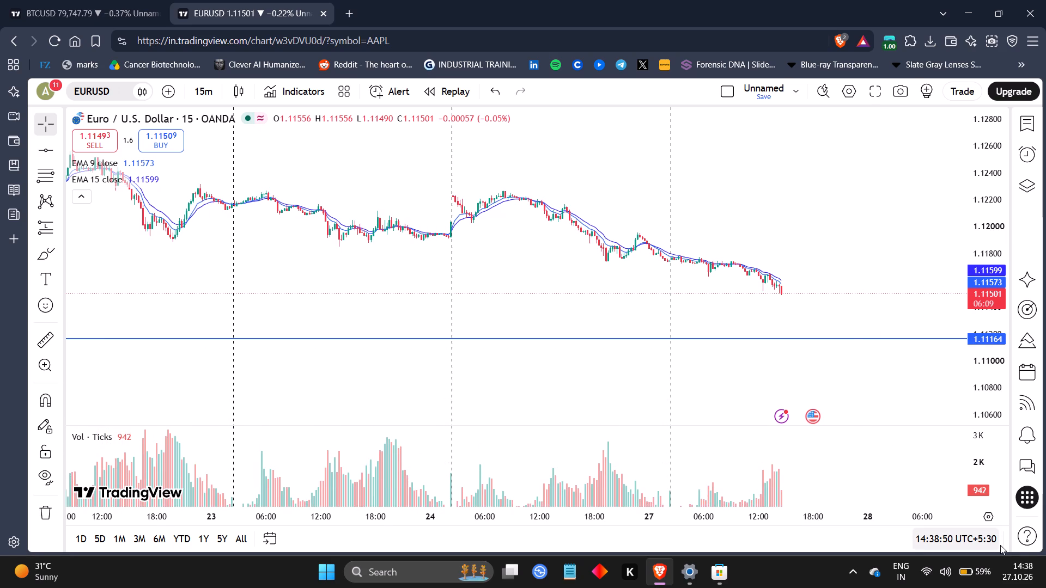
{"action": "left_click_drag", "start_coordinate": [1000, 545], "coordinate": [998, 561]}
{"action": "left_click_drag", "start_coordinate": [1005, 310], "coordinate": [972, 156]}
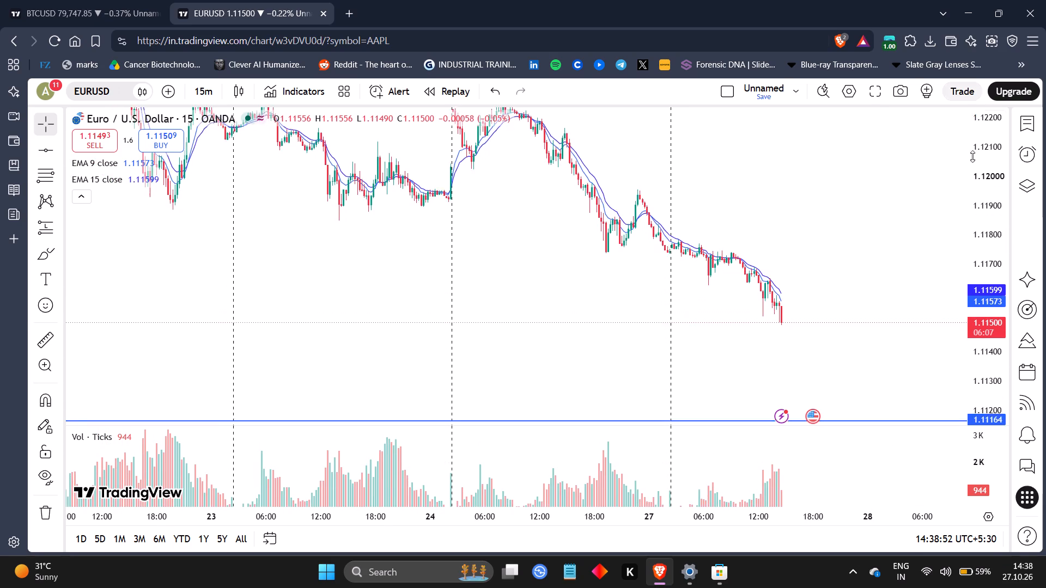
{"action": "left_click_drag", "start_coordinate": [972, 156], "coordinate": [965, 181]}
{"action": "left_click_drag", "start_coordinate": [639, 515], "coordinate": [838, 518]}
{"action": "left_click_drag", "start_coordinate": [797, 253], "coordinate": [633, 277]}
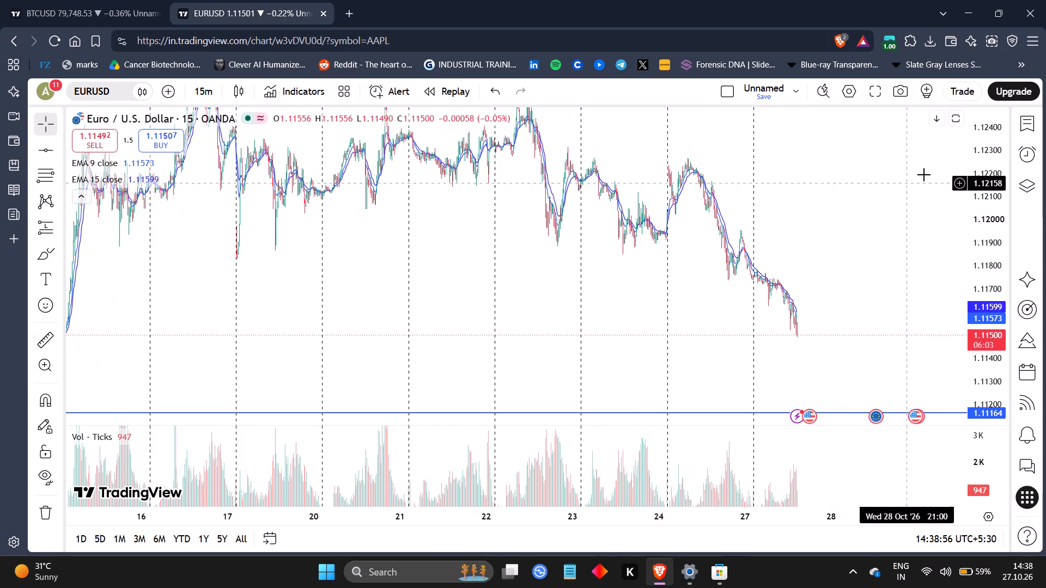
{"action": "left_click_drag", "start_coordinate": [980, 191], "coordinate": [969, 298]}
{"action": "left_click_drag", "start_coordinate": [921, 253], "coordinate": [702, 309]}
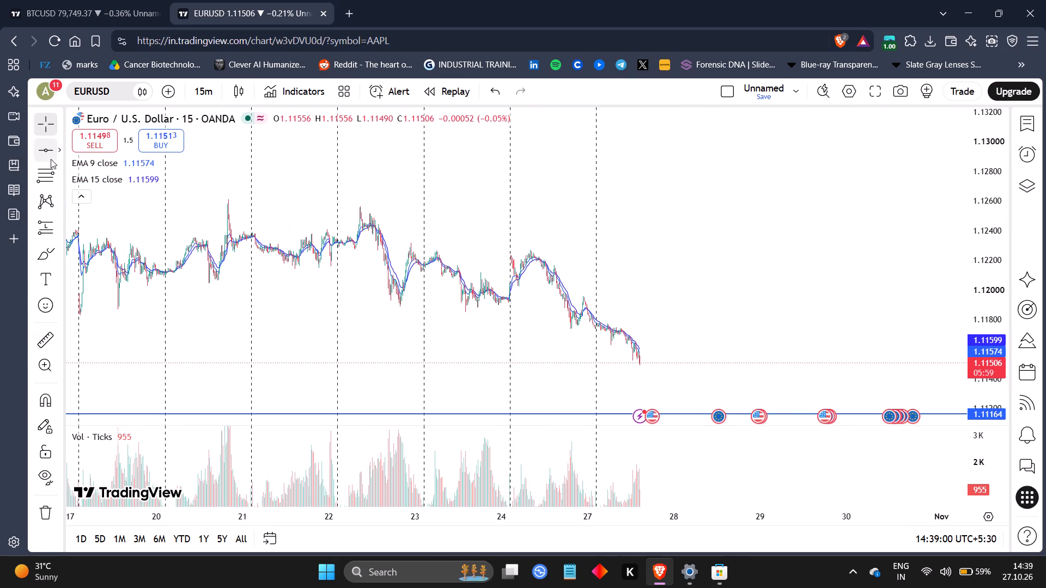
Draw a Fib retracement from the 26 October 22:30 swing high at about 1.11949 down to the latest low at about 1.11426.
{"action": "left_click", "coordinate": [46, 168]}
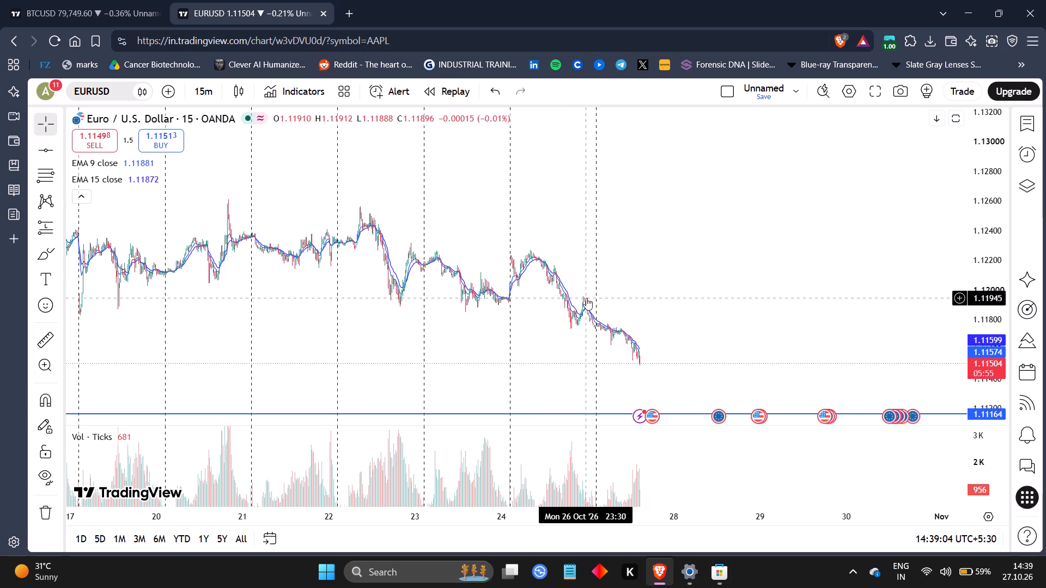
{"action": "left_click_drag", "start_coordinate": [583, 297], "coordinate": [379, 266]}
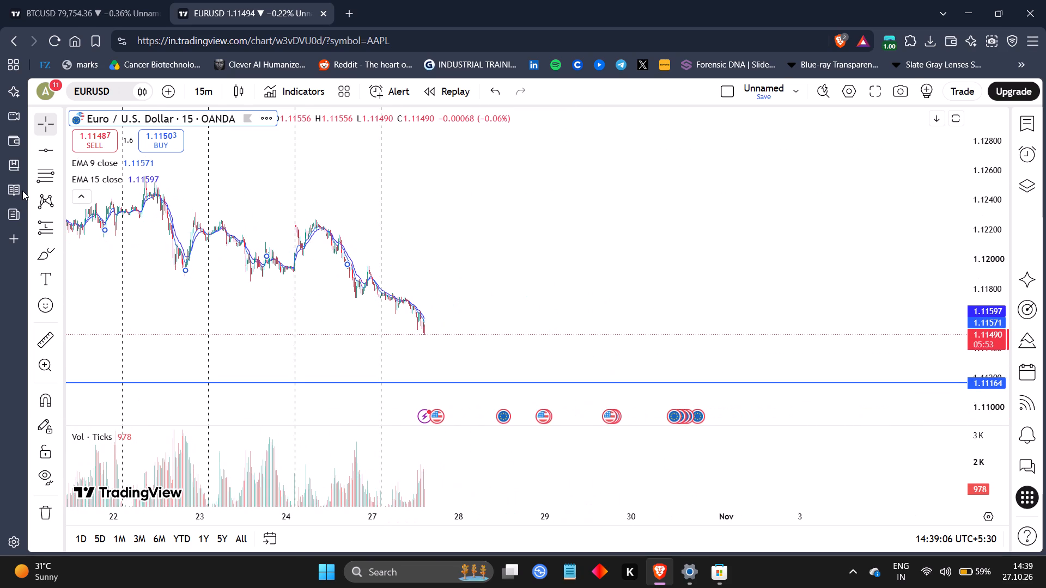
{"action": "left_click", "coordinate": [40, 180]}
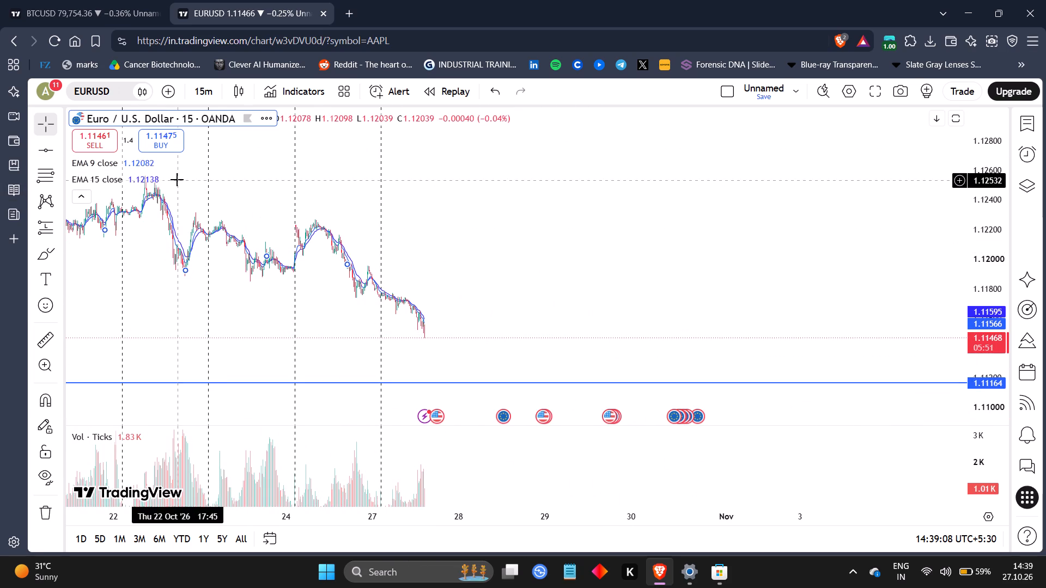
{"action": "left_click", "coordinate": [43, 175]}
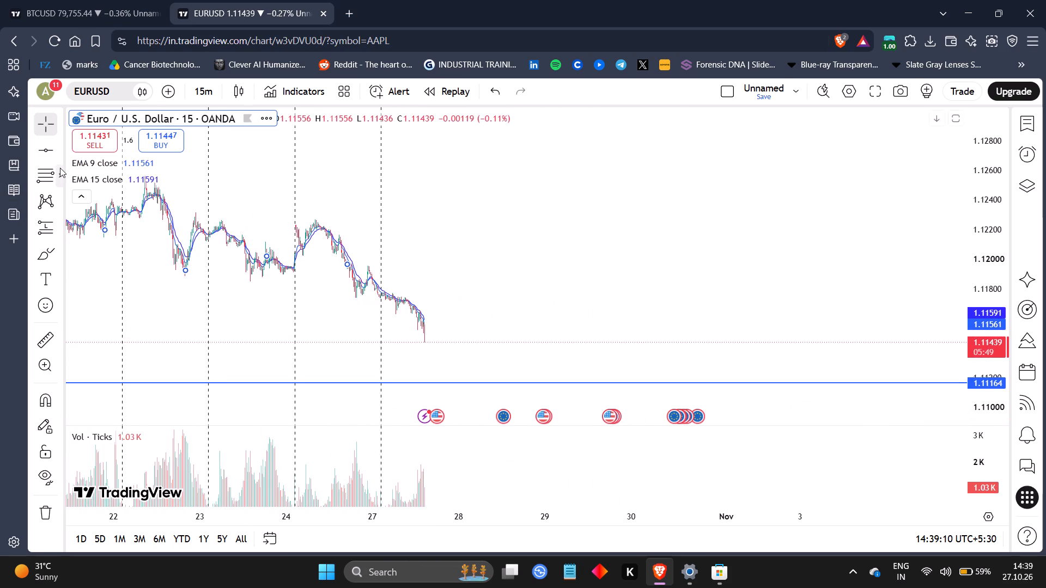
{"action": "triple_click", "coordinate": [45, 174]}
{"action": "triple_click", "coordinate": [45, 174]}
{"action": "left_click", "coordinate": [45, 174]}
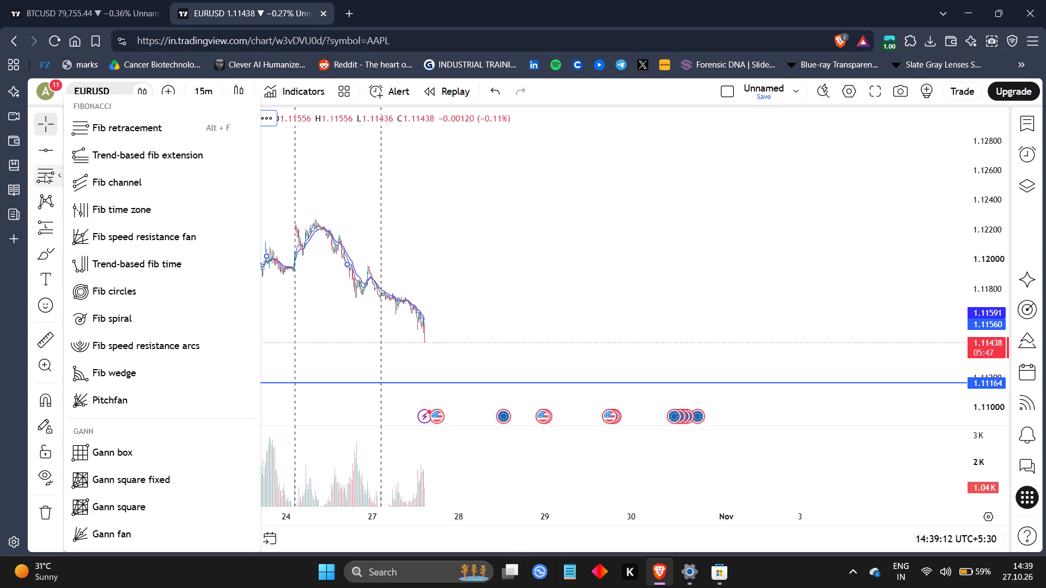
{"action": "left_click", "coordinate": [150, 118]}
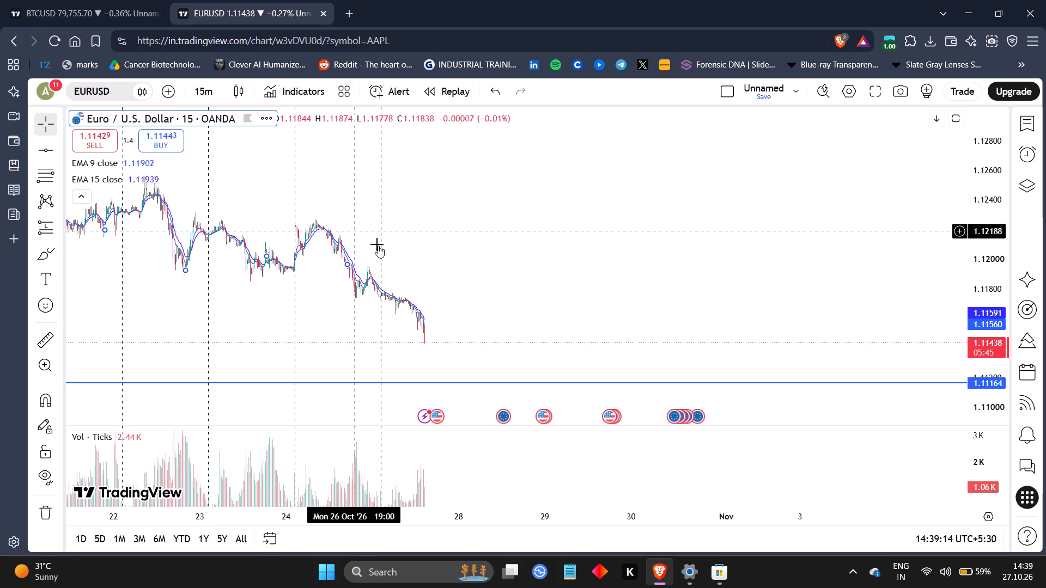
{"action": "left_click_drag", "start_coordinate": [366, 266], "coordinate": [297, 252]}
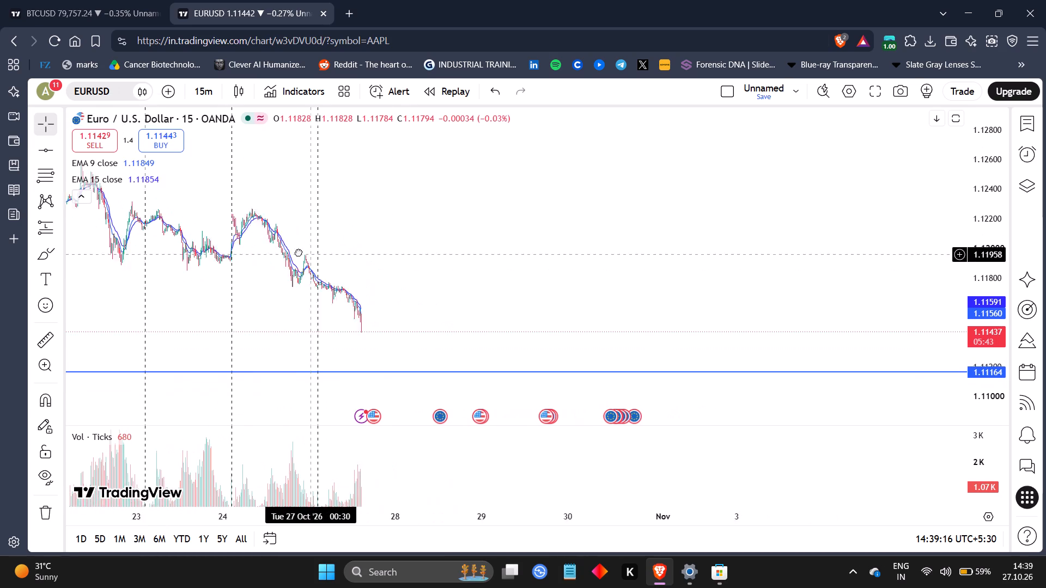
{"action": "left_click", "coordinate": [40, 175]}
{"action": "left_click", "coordinate": [42, 173]}
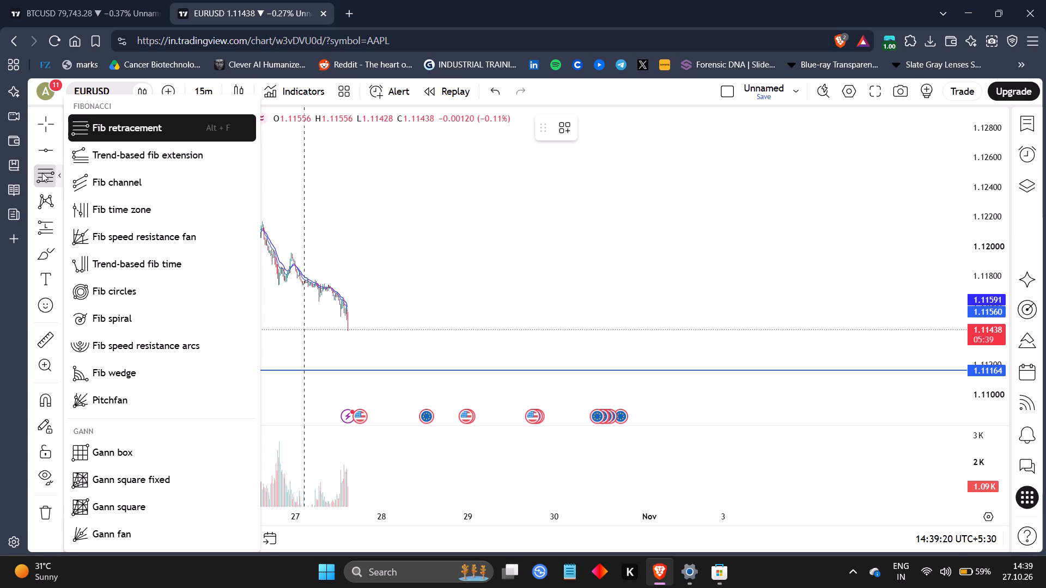
{"action": "left_click", "coordinate": [290, 253]}
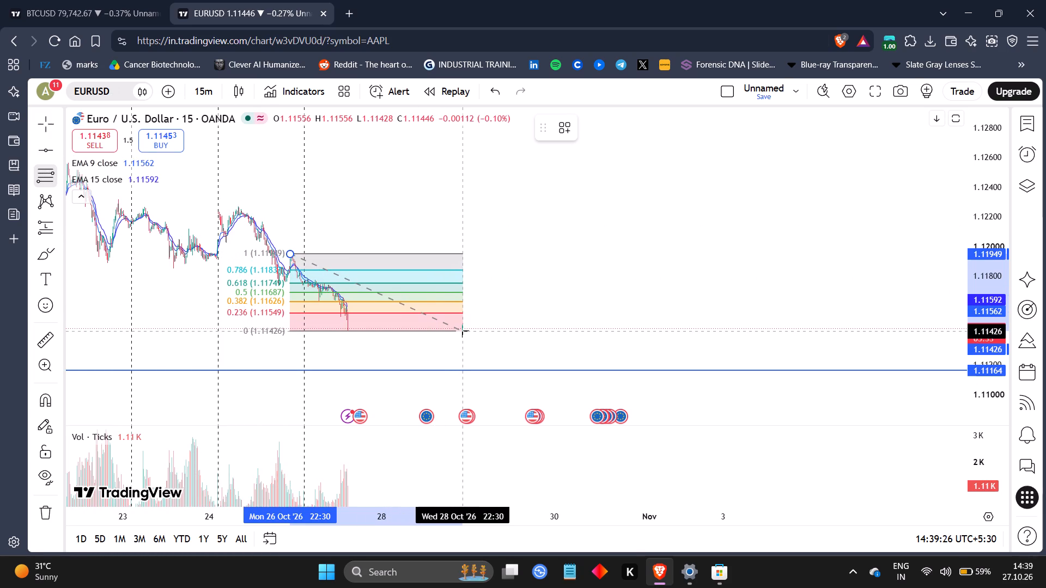
{"action": "left_click", "coordinate": [463, 331]}
Draw a rectangle between the 0.618 and 0.5 Fib levels, about 1.11753 to 1.11688, extending forward from 27 October 14:00.
{"action": "left_click_drag", "start_coordinate": [502, 299], "coordinate": [789, 294]}
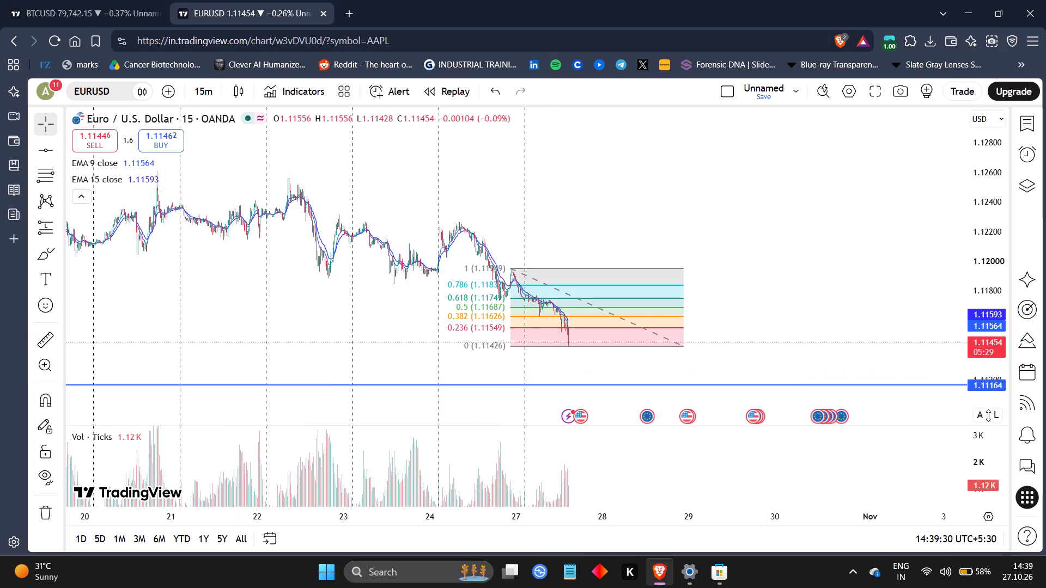
{"action": "left_click_drag", "start_coordinate": [992, 370], "coordinate": [944, 185]}
{"action": "left_click_drag", "start_coordinate": [874, 284], "coordinate": [758, 57]}
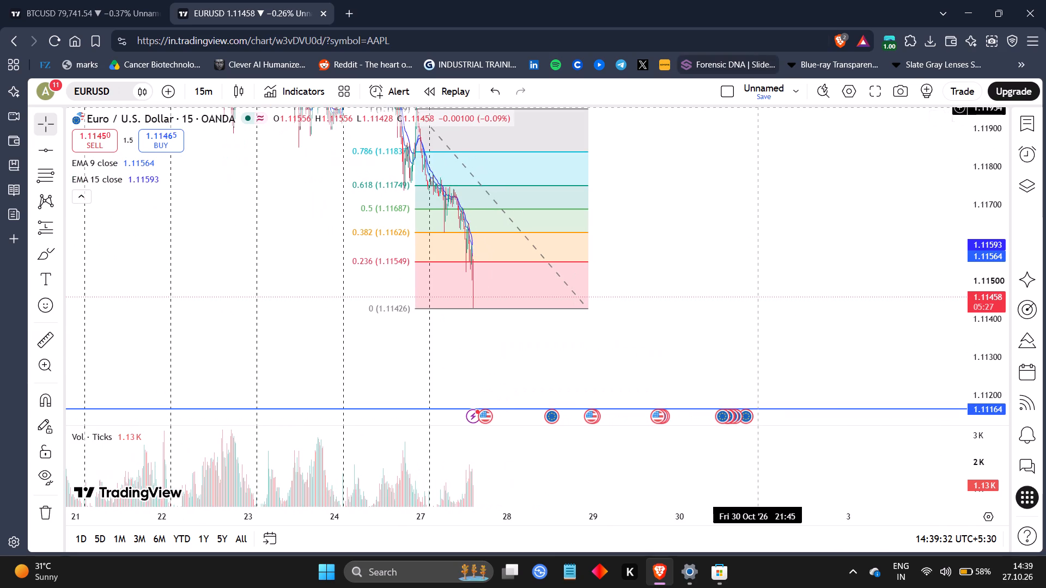
{"action": "left_click_drag", "start_coordinate": [985, 166], "coordinate": [999, 238]}
{"action": "left_click_drag", "start_coordinate": [713, 231], "coordinate": [763, 257]}
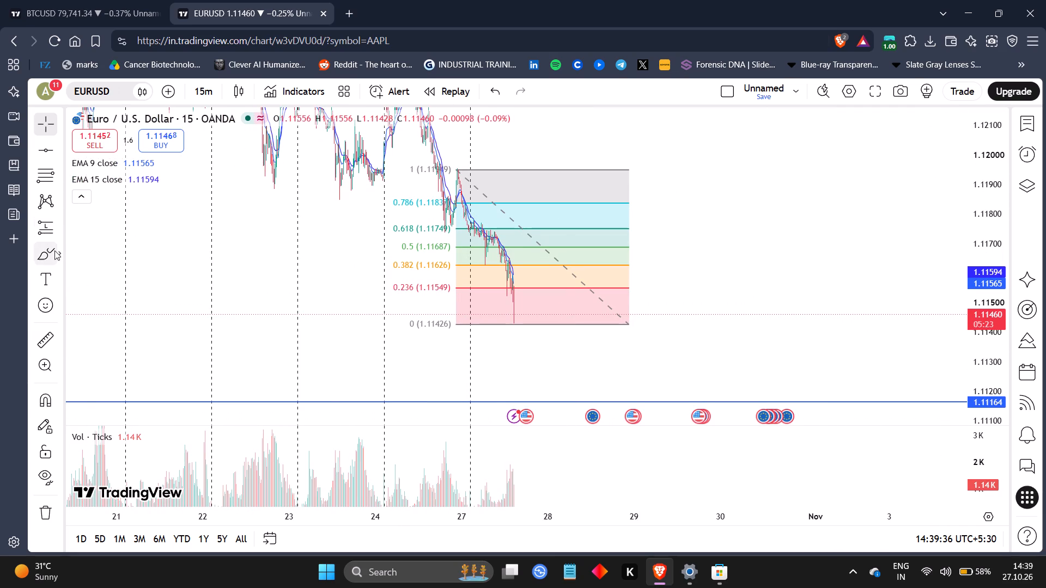
{"action": "left_click", "coordinate": [57, 251]}
{"action": "left_click", "coordinate": [140, 315]}
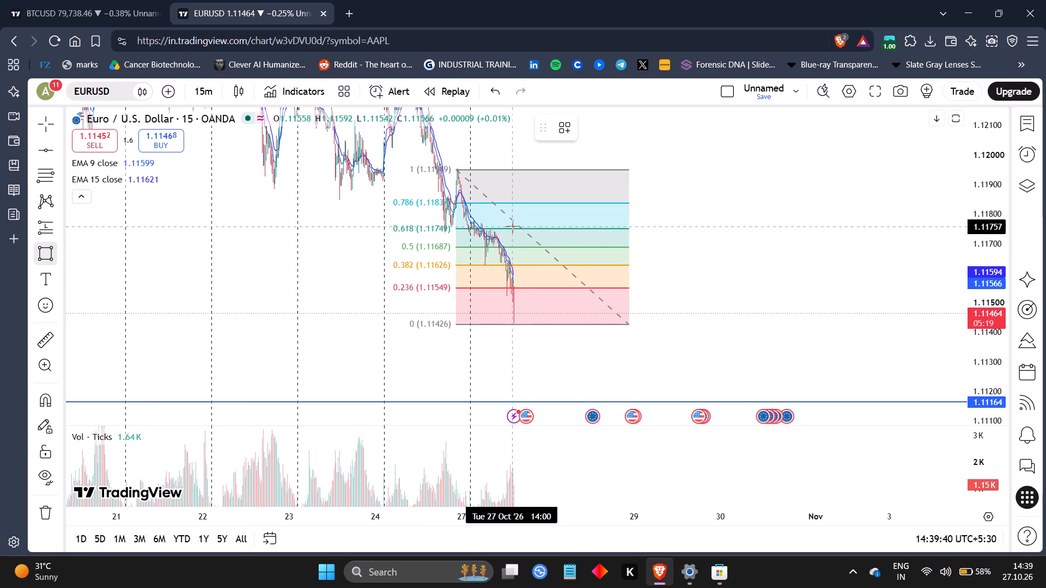
{"action": "left_click_drag", "start_coordinate": [513, 228], "coordinate": [569, 242]}
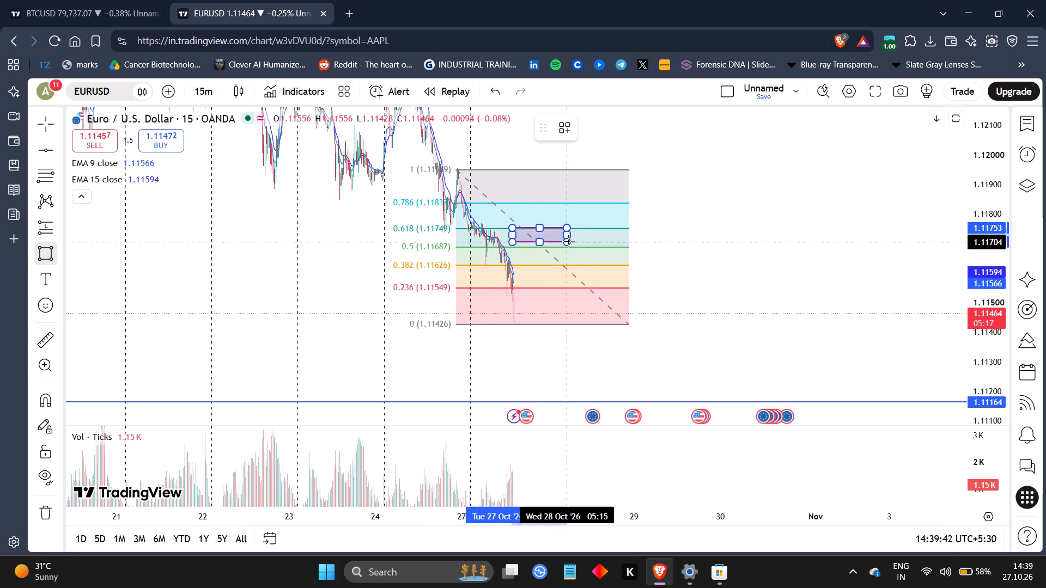
{"action": "left_click_drag", "start_coordinate": [569, 242], "coordinate": [607, 247]}
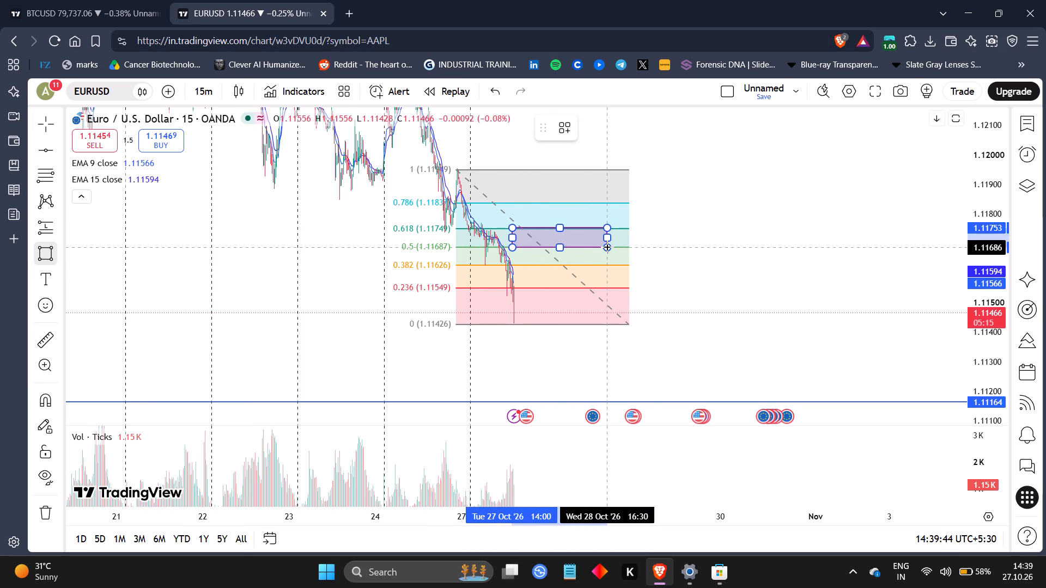
{"action": "left_click", "coordinate": [671, 244]}
{"action": "left_click_drag", "start_coordinate": [671, 244], "coordinate": [656, 248]}
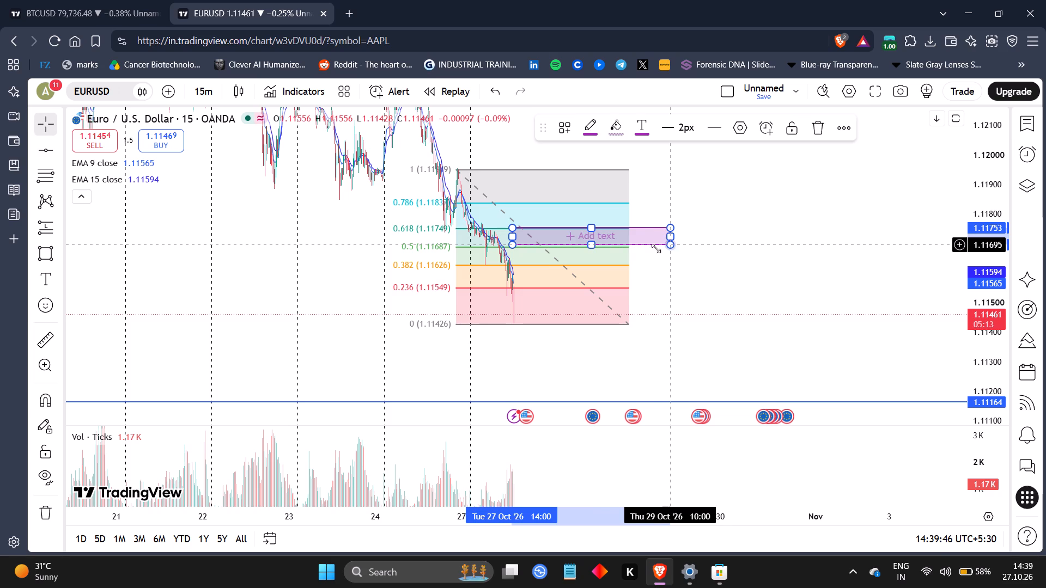
{"action": "left_click_drag", "start_coordinate": [656, 248], "coordinate": [652, 247]}
{"action": "left_click", "coordinate": [652, 247]}
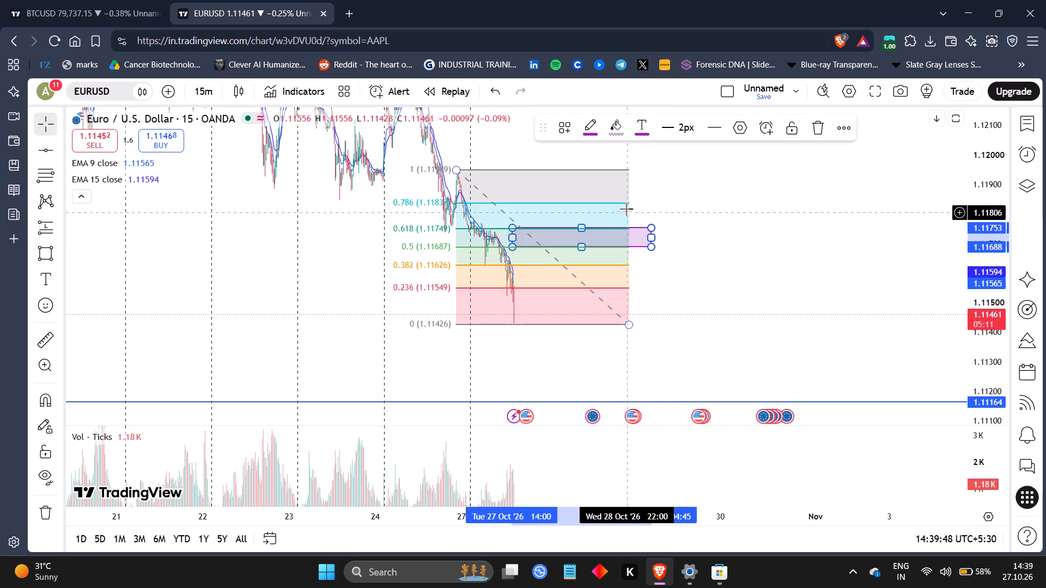
Delete the Fib retracement, keeping the rectangle zone.
{"action": "left_click", "coordinate": [627, 203]}
{"action": "key", "text": "BackSpace"}
Add a fixed range volume profile over the decline from the 26 October 22:45 swing high to the 27 October 14:30 low.
{"action": "left_click_drag", "start_coordinate": [627, 203], "coordinate": [613, 212]}
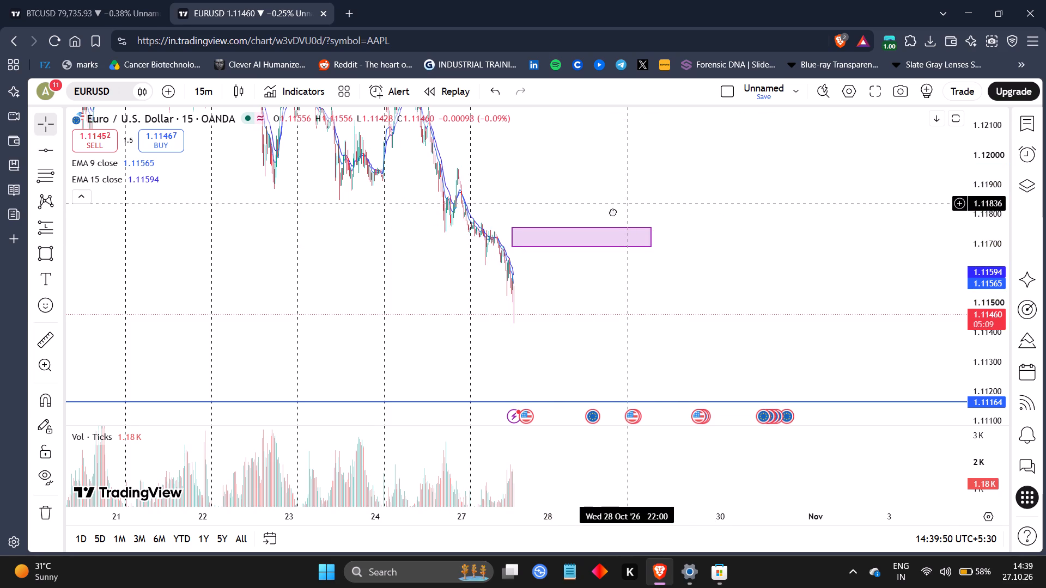
{"action": "left_click_drag", "start_coordinate": [613, 212], "coordinate": [579, 230]}
{"action": "left_click", "coordinate": [52, 230]}
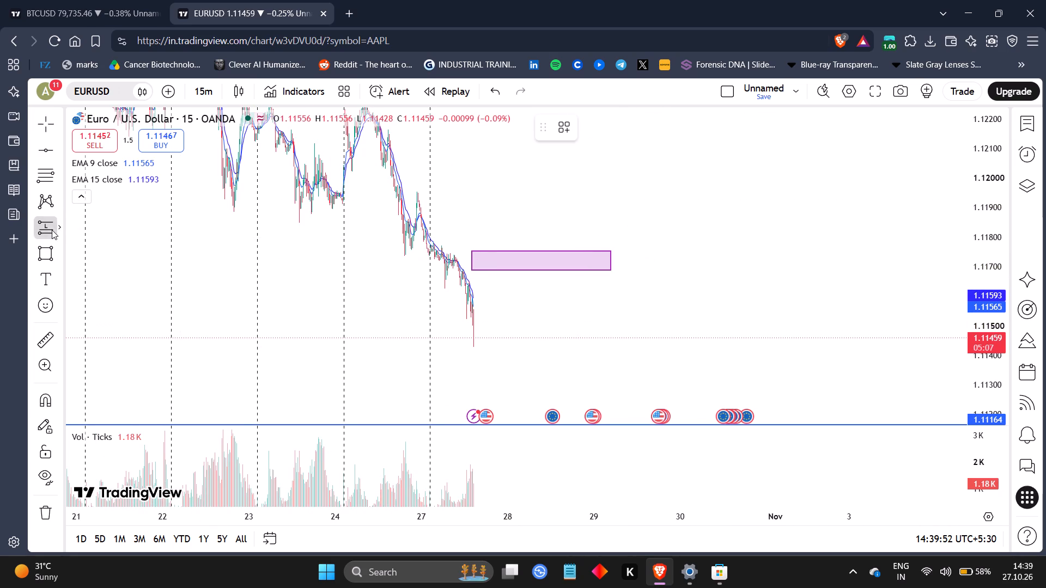
{"action": "left_click", "coordinate": [63, 228]}
{"action": "left_click", "coordinate": [143, 400]}
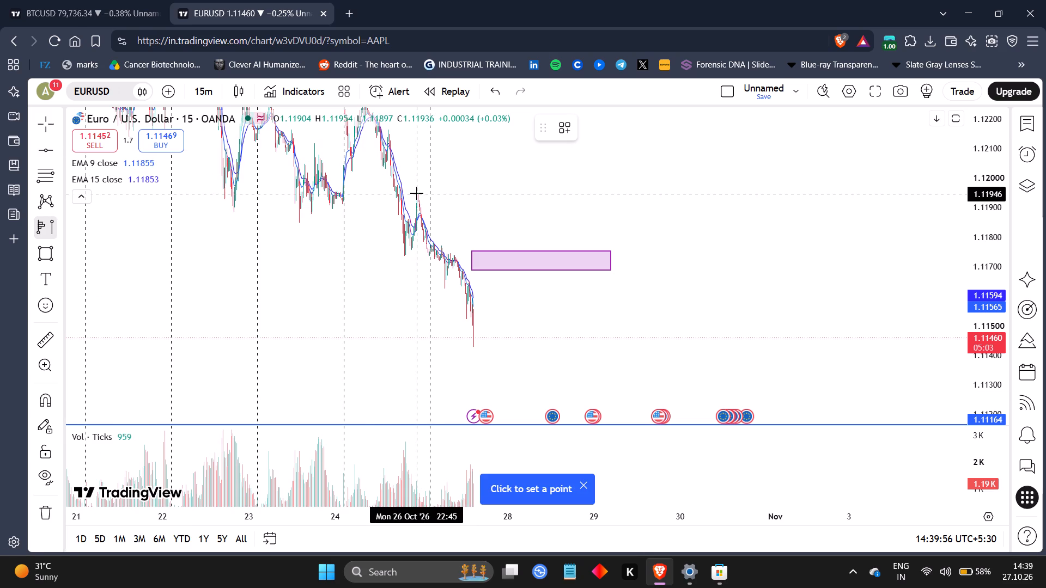
{"action": "left_click_drag", "start_coordinate": [417, 193], "coordinate": [484, 340]}
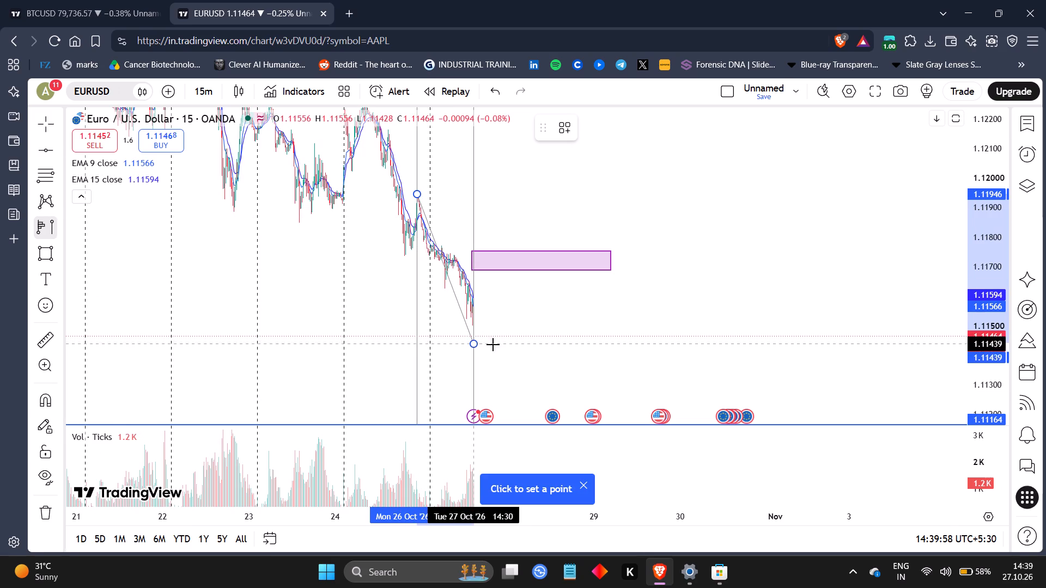
{"action": "left_click", "coordinate": [498, 325]}
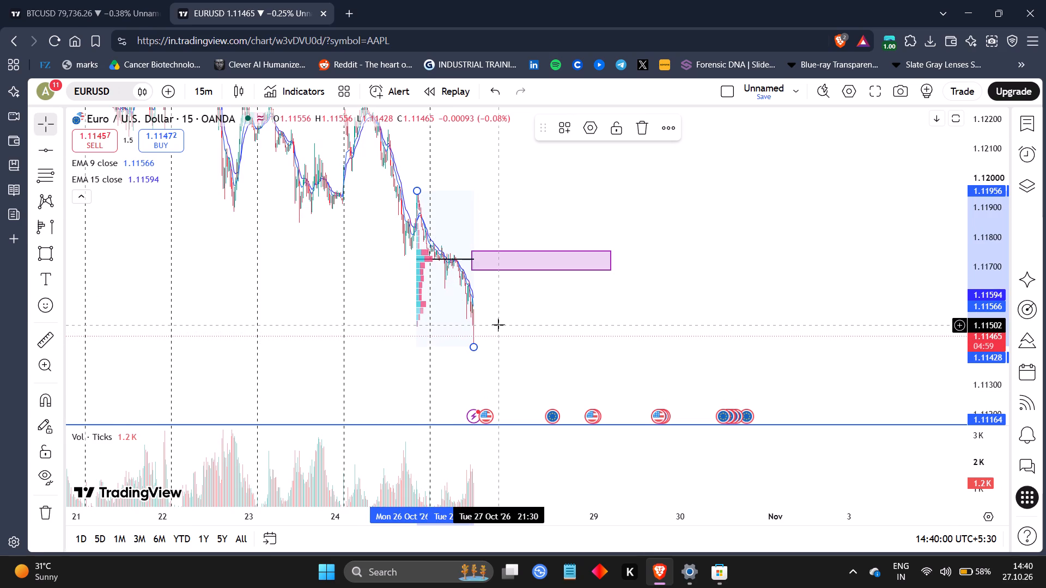
Draw a horizontal ray along the volume profile's point of control at about 1.11725, starting from 27 October 08:30.
{"action": "left_click_drag", "start_coordinate": [525, 316], "coordinate": [538, 315]}
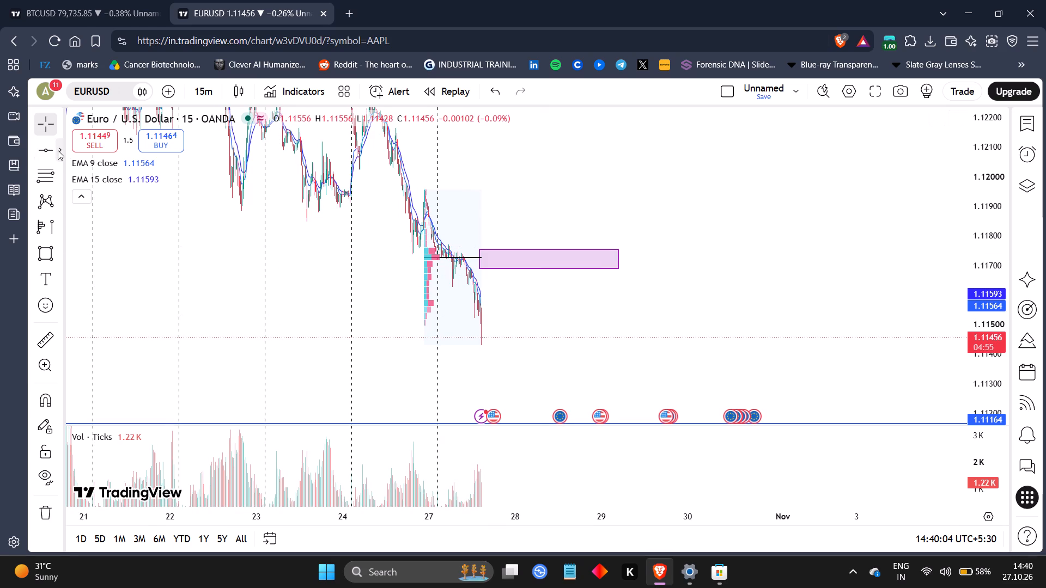
{"action": "left_click", "coordinate": [58, 150]}
{"action": "left_click", "coordinate": [121, 119]}
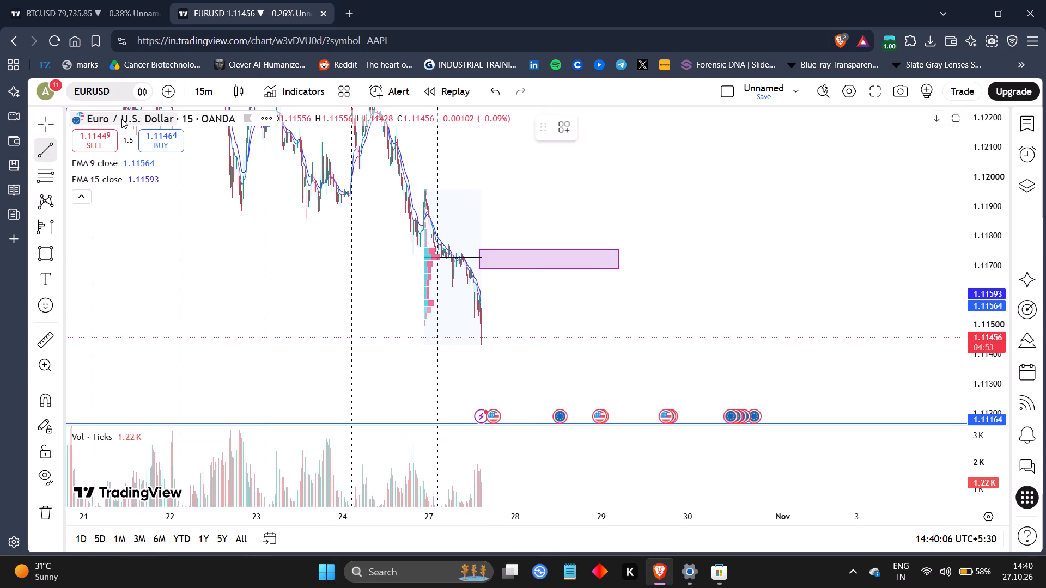
{"action": "left_click", "coordinate": [59, 148]}
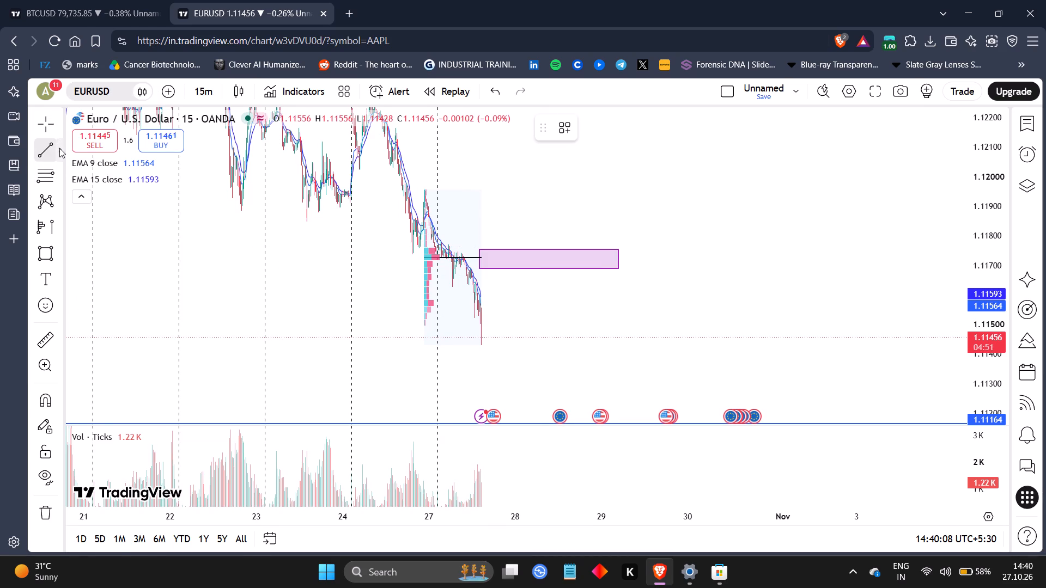
{"action": "left_click", "coordinate": [139, 279]}
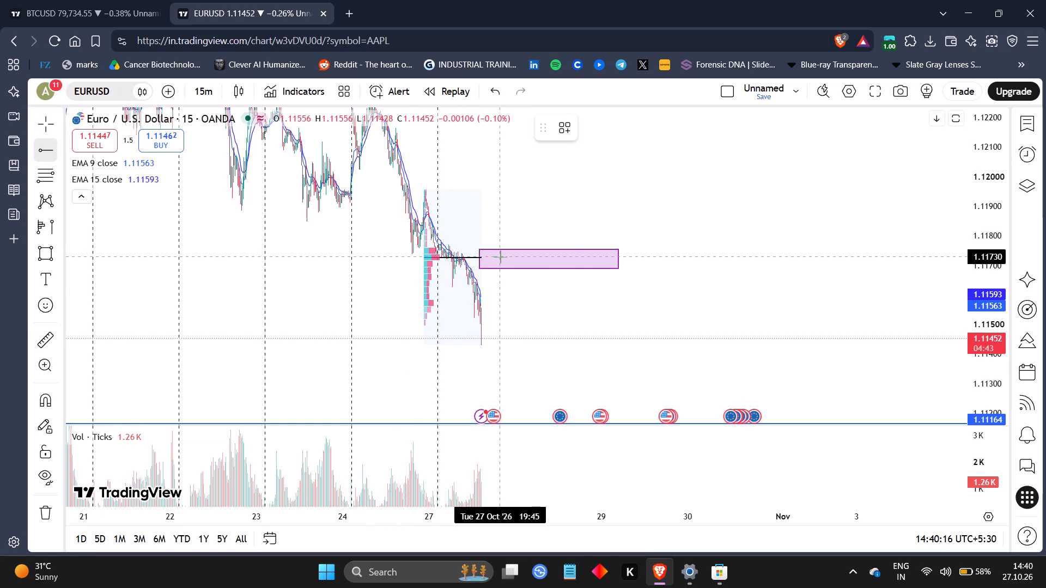
{"action": "left_click", "coordinate": [459, 256]}
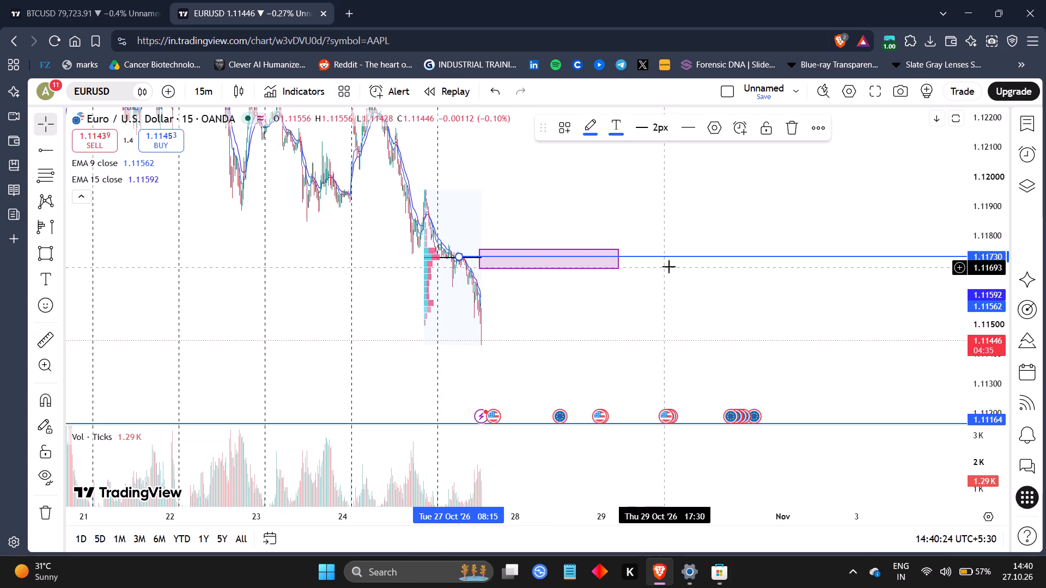
{"action": "left_click", "coordinate": [664, 255]}
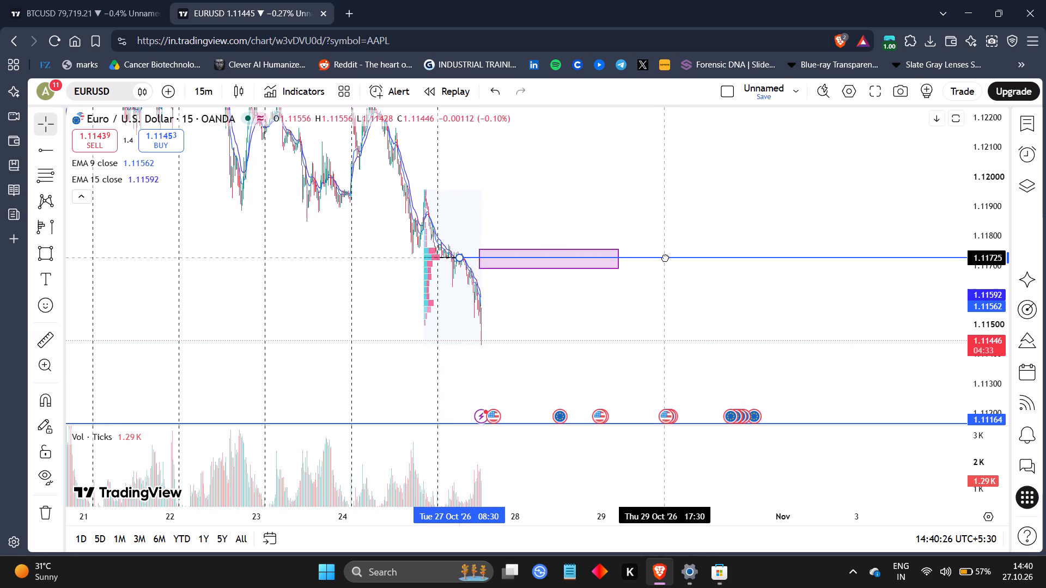
{"action": "left_click", "coordinate": [665, 242]}
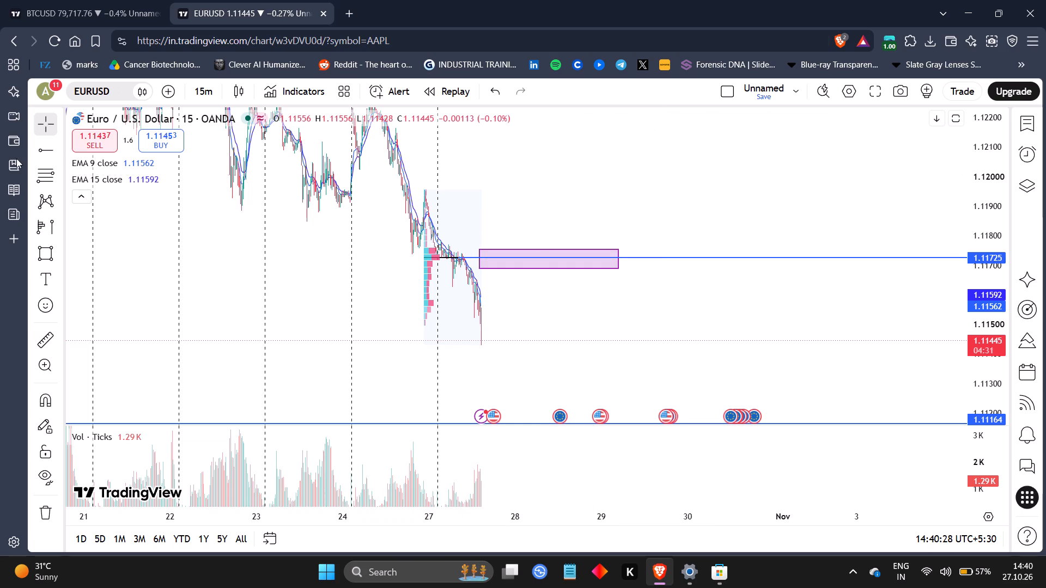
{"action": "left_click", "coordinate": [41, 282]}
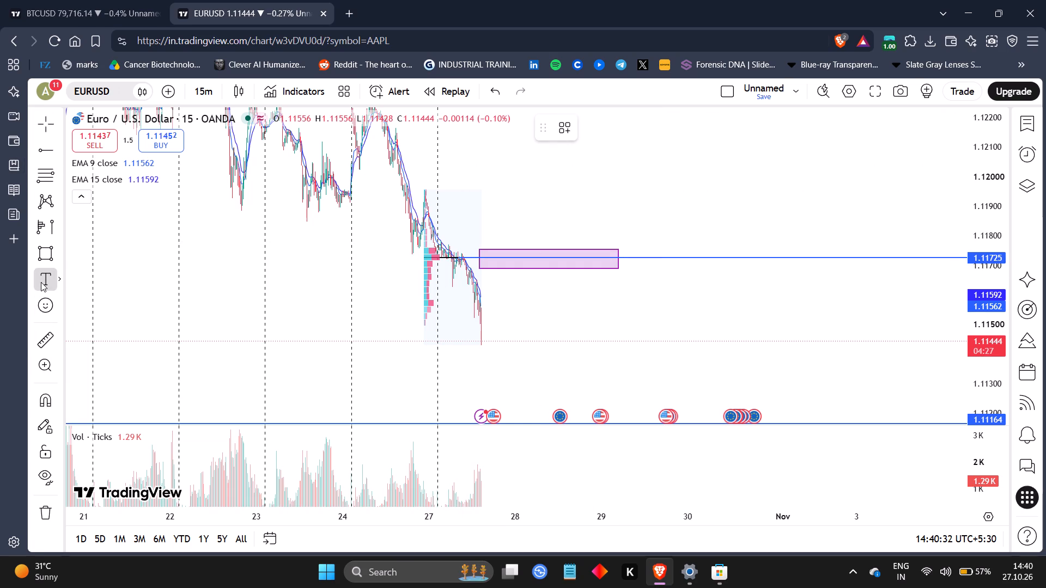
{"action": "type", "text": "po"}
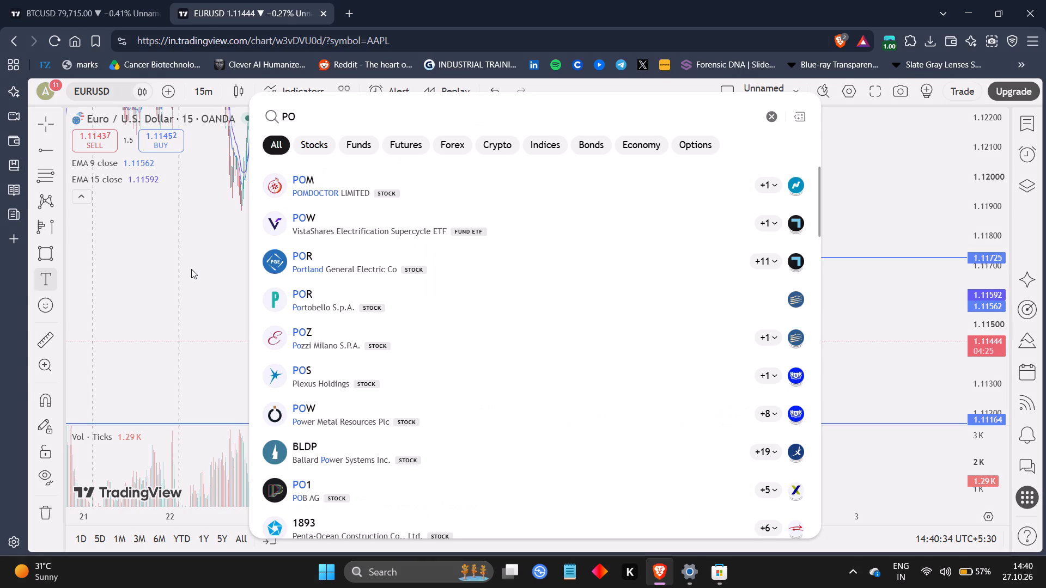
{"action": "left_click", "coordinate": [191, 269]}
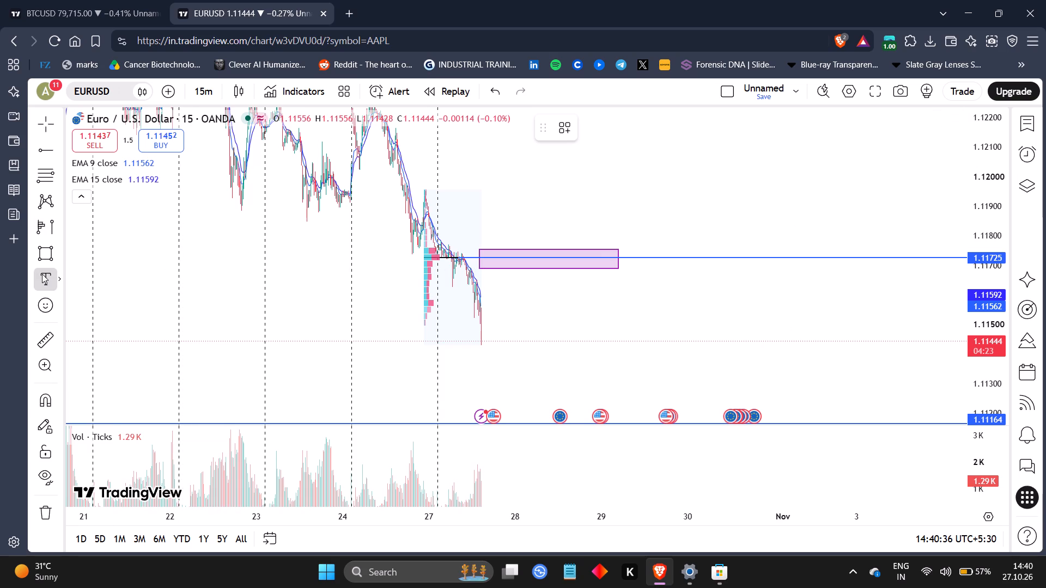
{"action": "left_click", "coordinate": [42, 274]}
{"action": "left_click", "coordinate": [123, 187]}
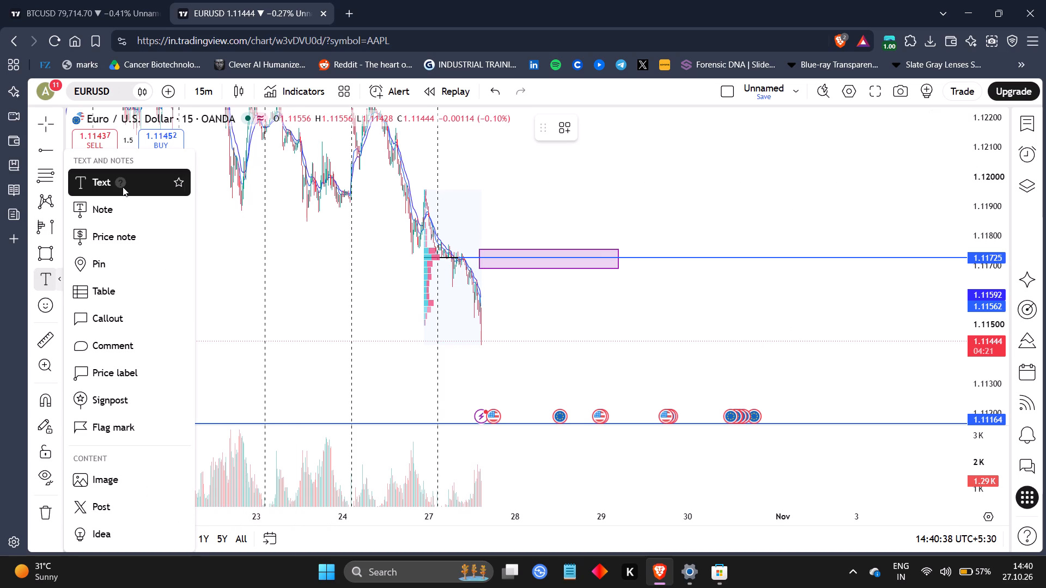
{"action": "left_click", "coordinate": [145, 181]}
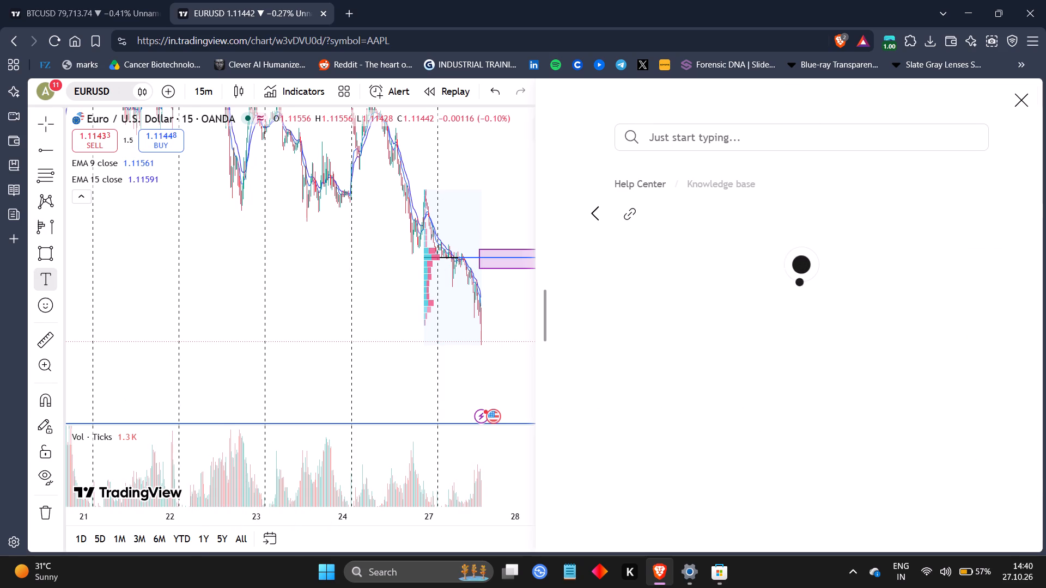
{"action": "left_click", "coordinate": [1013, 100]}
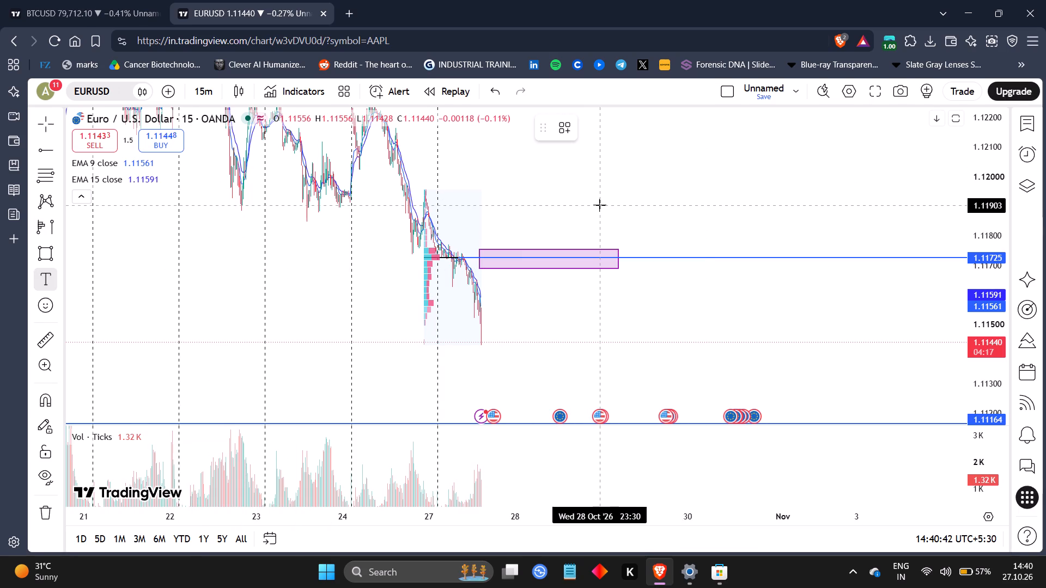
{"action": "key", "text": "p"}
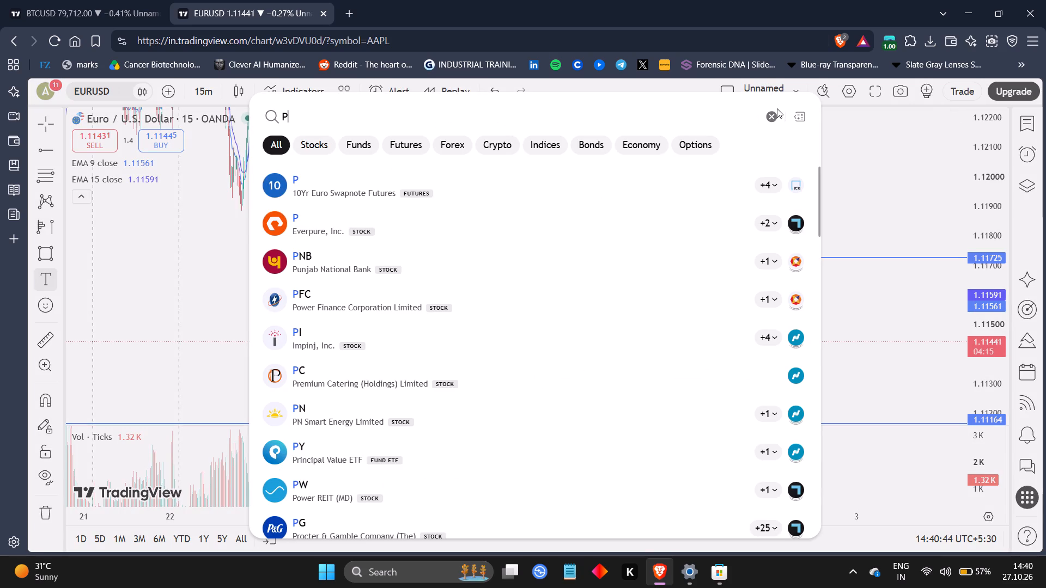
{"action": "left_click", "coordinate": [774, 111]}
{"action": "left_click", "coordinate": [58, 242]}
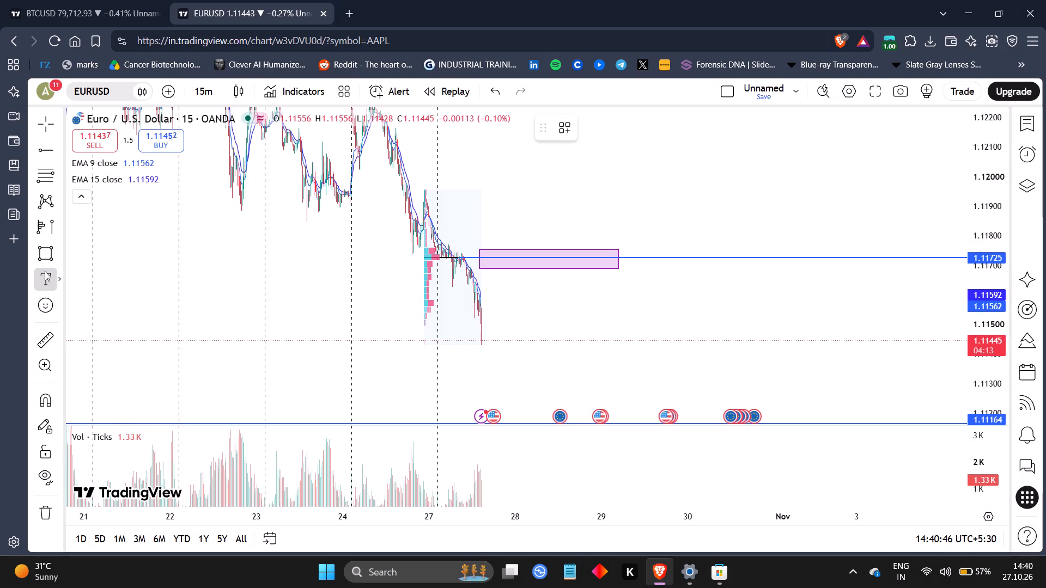
Add the text label "POC" on the rectangle's upper edge near 28 October 03:00, at about 1.11774.
{"action": "left_click", "coordinate": [45, 271]}
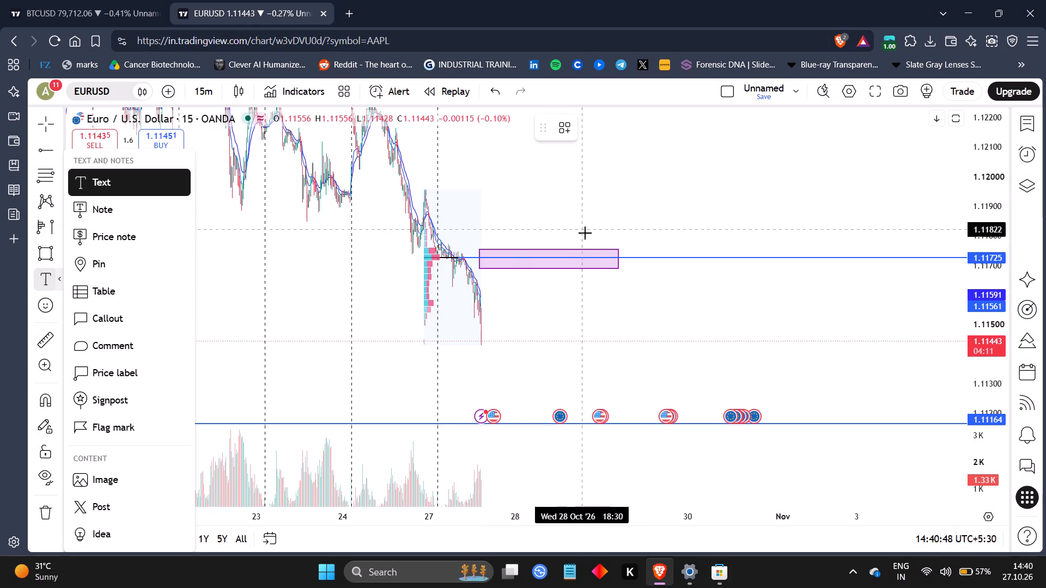
{"action": "left_click", "coordinate": [526, 243]}
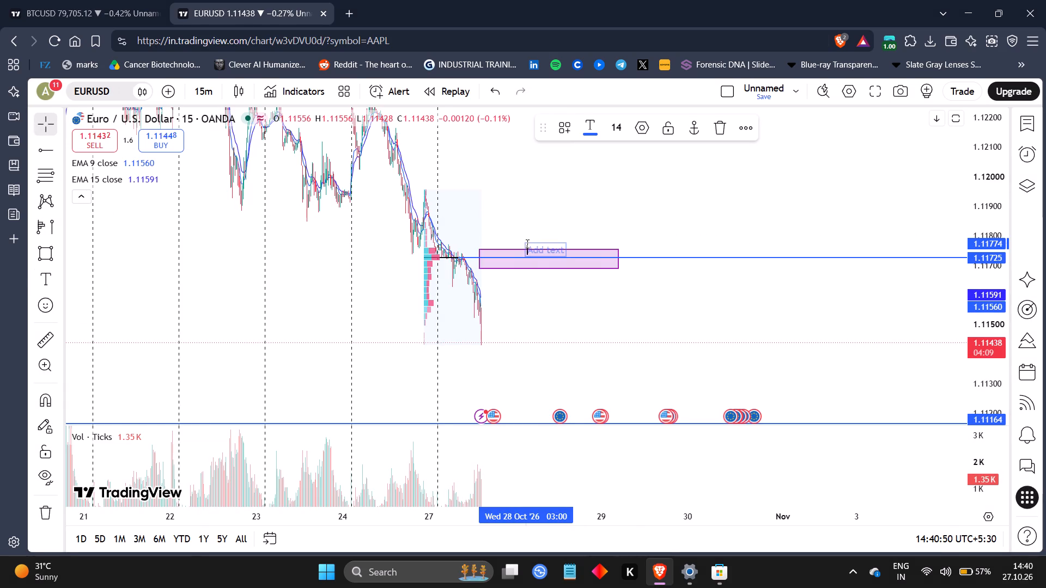
{"action": "type", "text": "PO"}
{"action": "key", "text": "shift+c"}
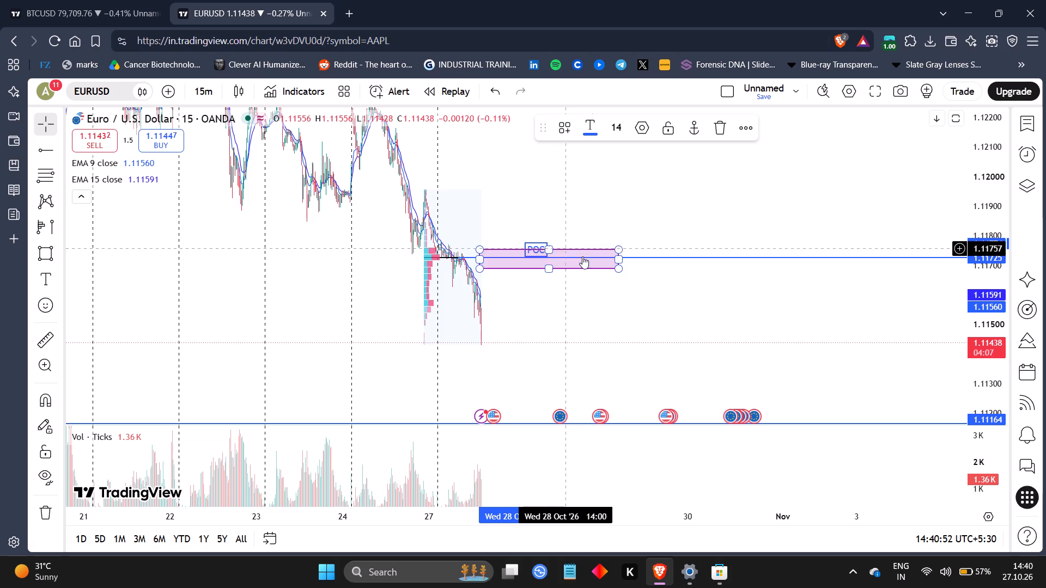
{"action": "left_click", "coordinate": [599, 298]}
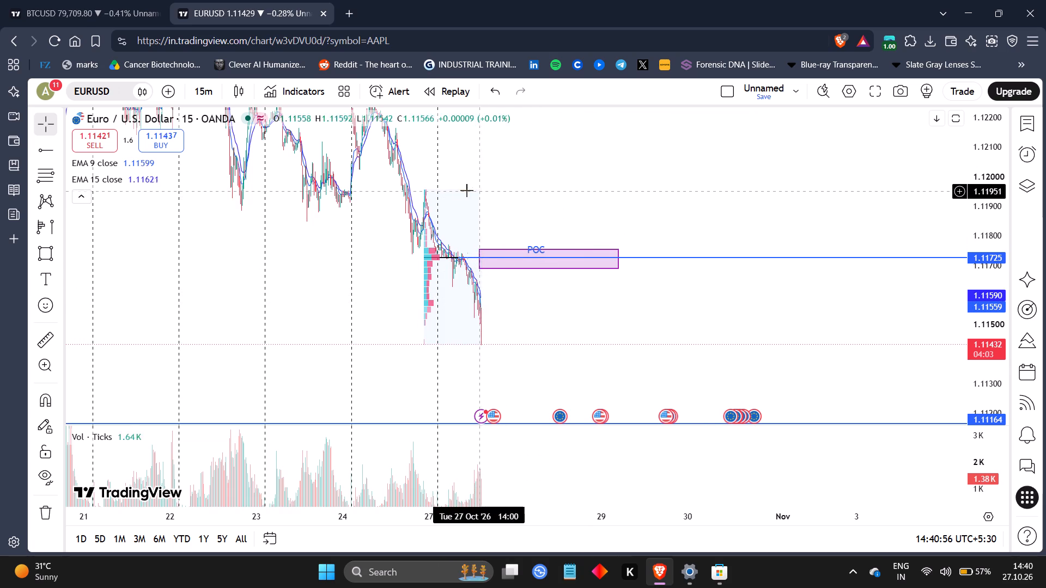
Delete the fixed range volume profile, keeping the rectangle, ray and POC label.
{"action": "left_click", "coordinate": [426, 190]}
{"action": "key", "text": "BackSpace"}
Switch EURUSD to the 5-minute interval and examine the recent decline below the POC zone.
{"action": "left_click_drag", "start_coordinate": [426, 190], "coordinate": [586, 394]}
{"action": "left_click_drag", "start_coordinate": [589, 223], "coordinate": [481, 0]}
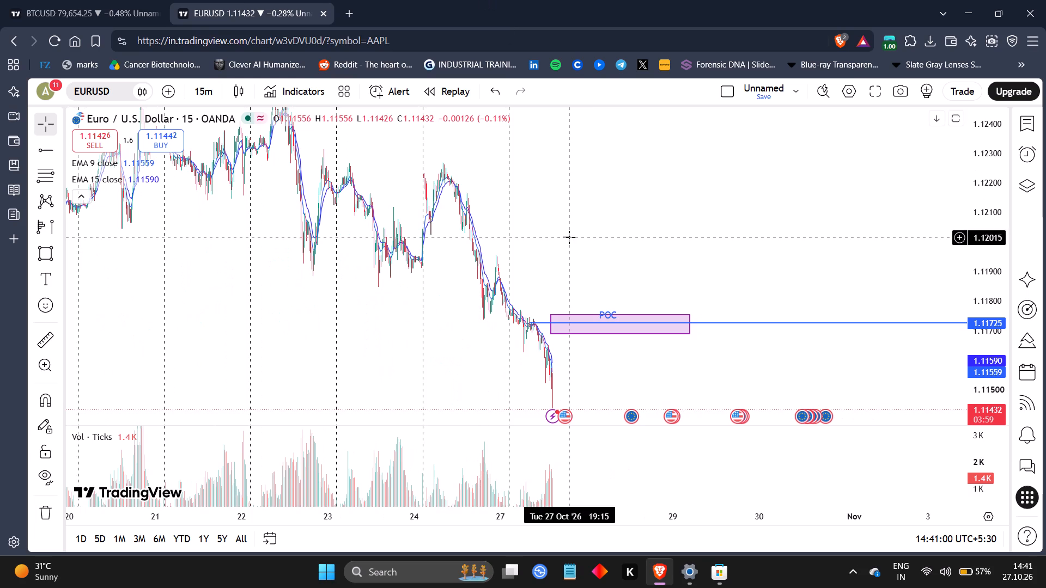
{"action": "left_click_drag", "start_coordinate": [569, 237], "coordinate": [509, 100]}
{"action": "key", "text": "5"}
{"action": "key", "text": "Return"}
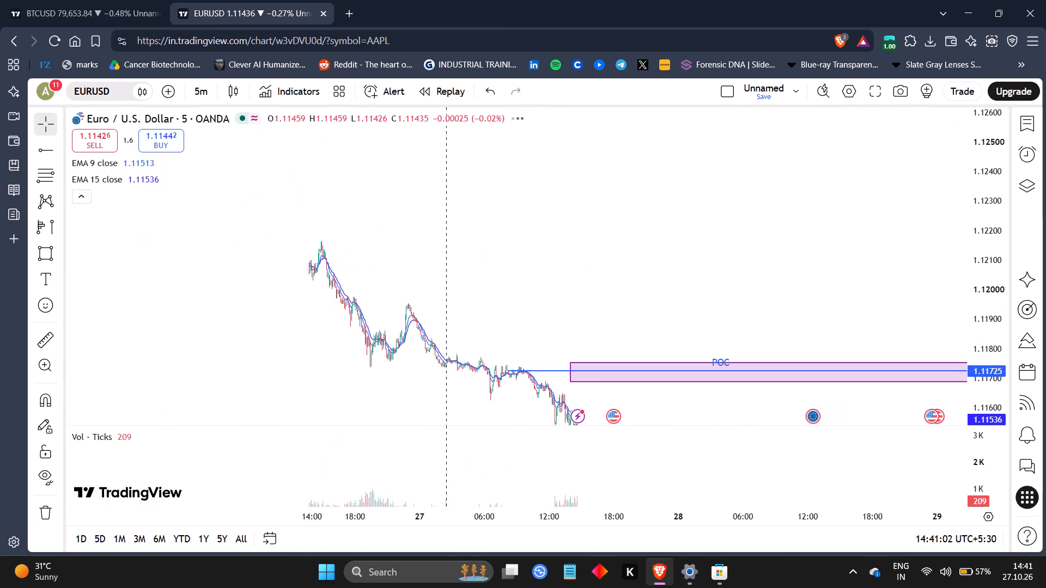
{"action": "left_click", "coordinate": [708, 265]}
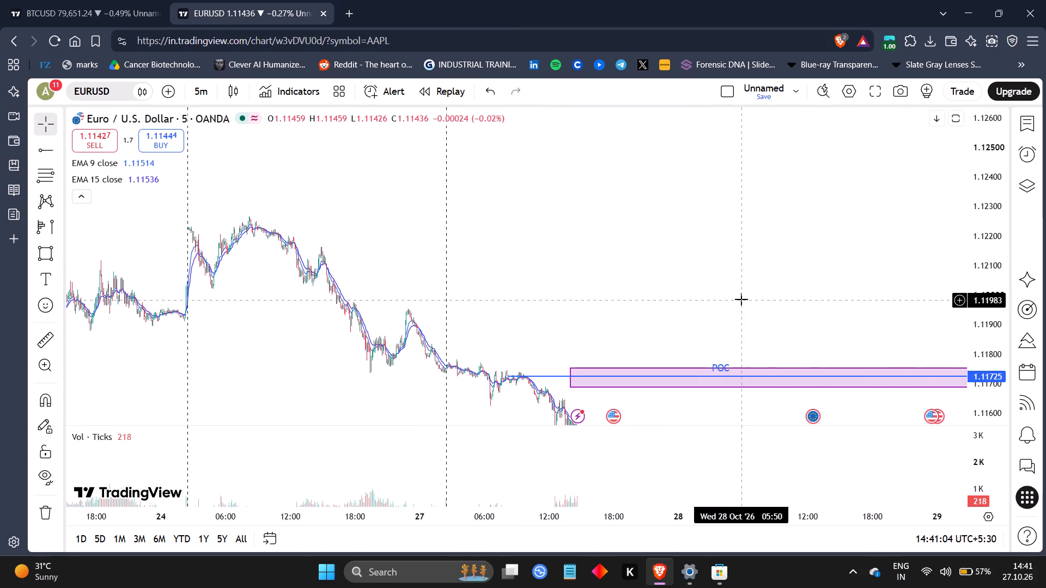
{"action": "left_click_drag", "start_coordinate": [741, 299], "coordinate": [641, 99]}
{"action": "left_click_drag", "start_coordinate": [628, 519], "coordinate": [453, 501]}
{"action": "left_click_drag", "start_coordinate": [354, 247], "coordinate": [757, 233]}
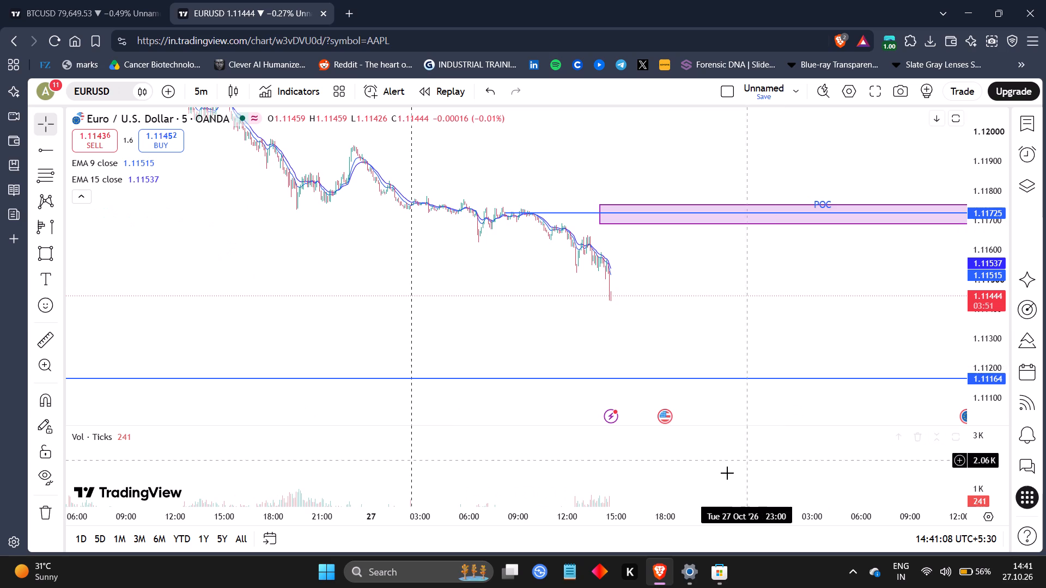
{"action": "left_click_drag", "start_coordinate": [748, 520], "coordinate": [453, 510]}
{"action": "left_click", "coordinate": [363, 273]}
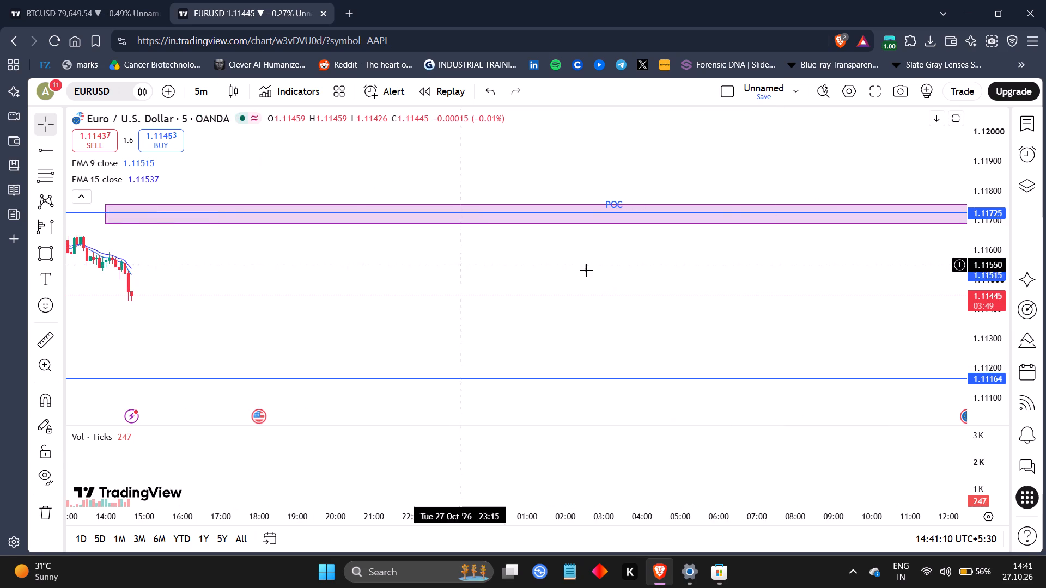
{"action": "left_click_drag", "start_coordinate": [481, 277], "coordinate": [829, 291]}
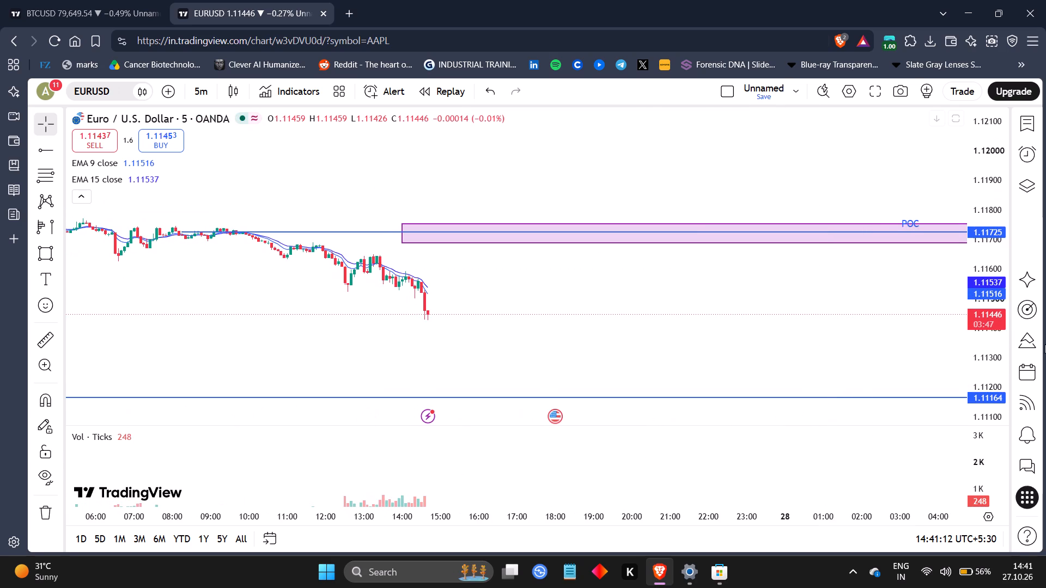
{"action": "left_click_drag", "start_coordinate": [993, 363], "coordinate": [974, 207]}
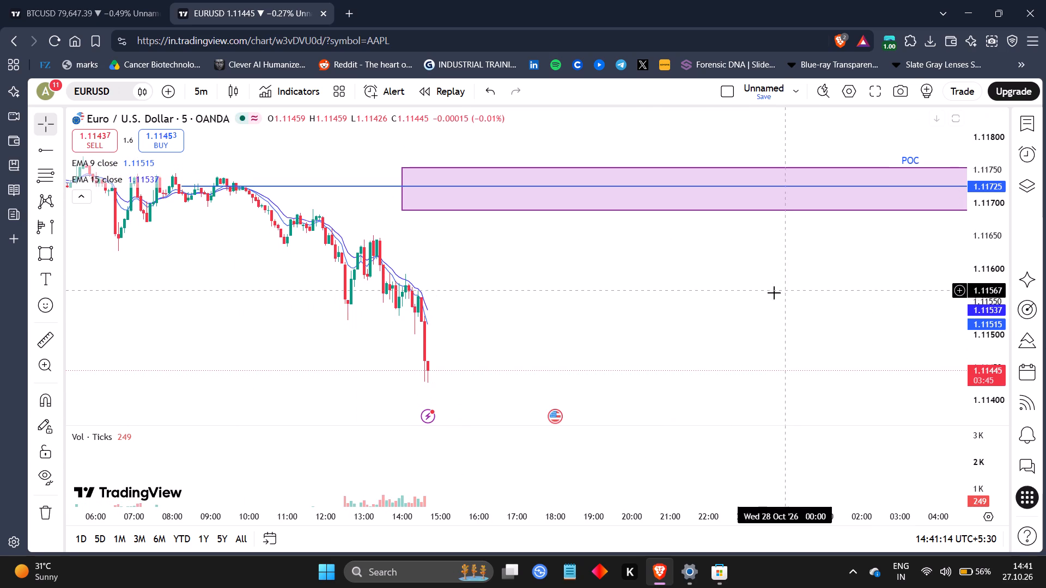
{"action": "left_click_drag", "start_coordinate": [774, 293], "coordinate": [605, 287]}
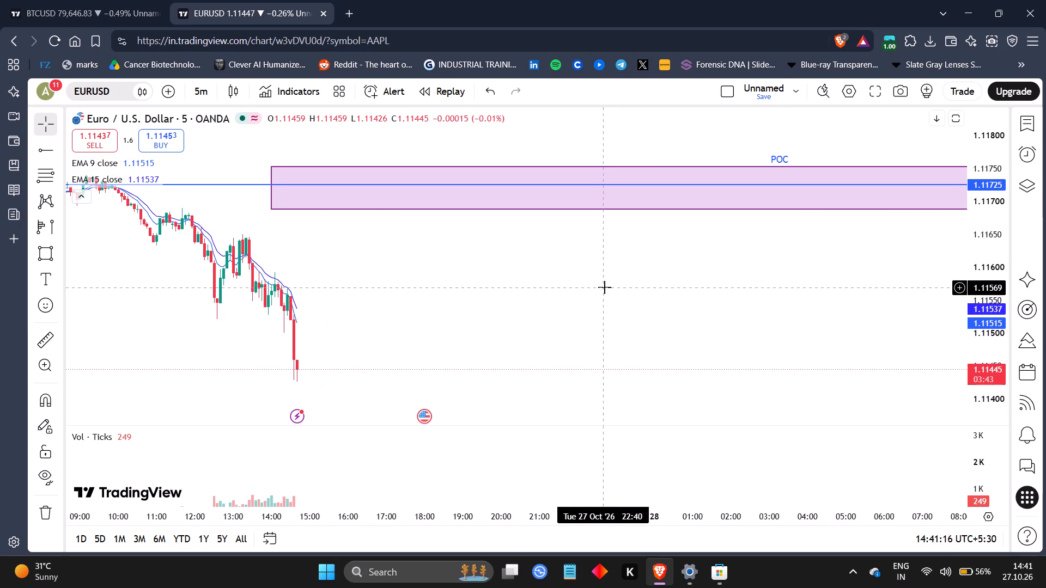
{"action": "left_click_drag", "start_coordinate": [609, 292], "coordinate": [593, 295]}
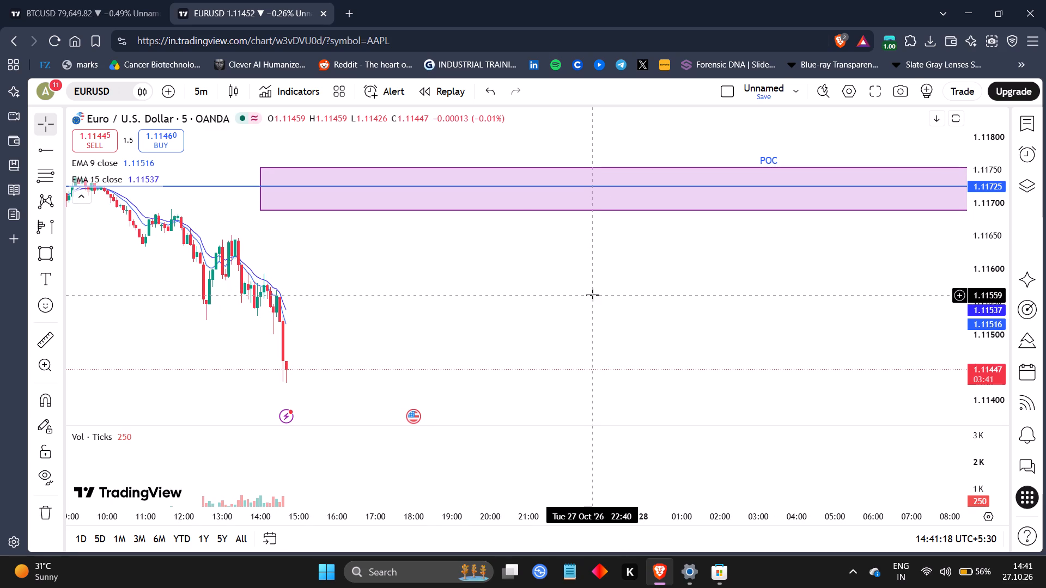
Switch the chart symbol to XAUUSD, Gold Spot / U.S. Dollar from FOREX.com.
{"action": "left_click", "coordinate": [102, 93]}
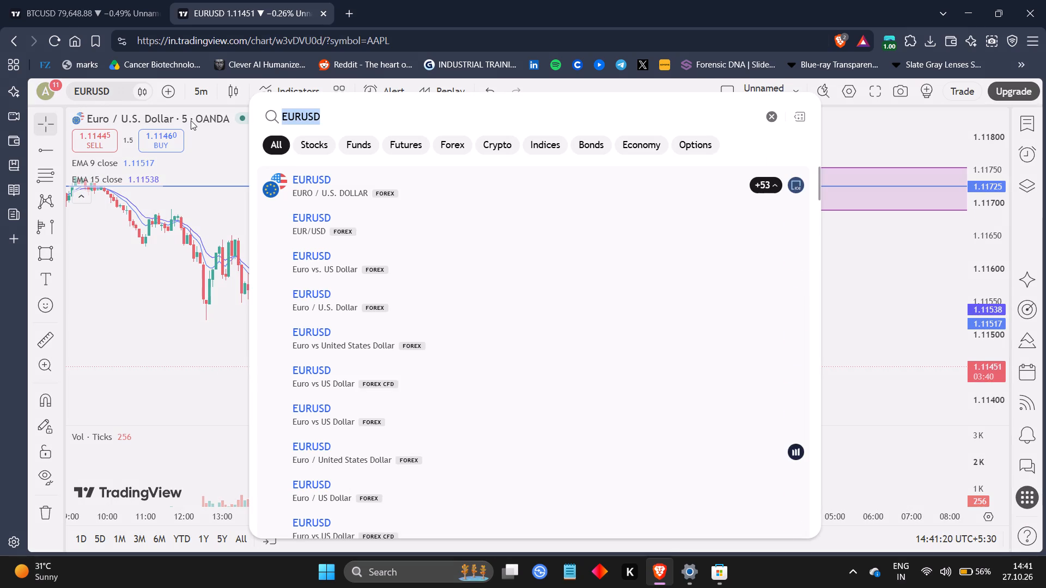
{"action": "key", "text": "BackSpace"}
{"action": "left_click", "coordinate": [434, 243]}
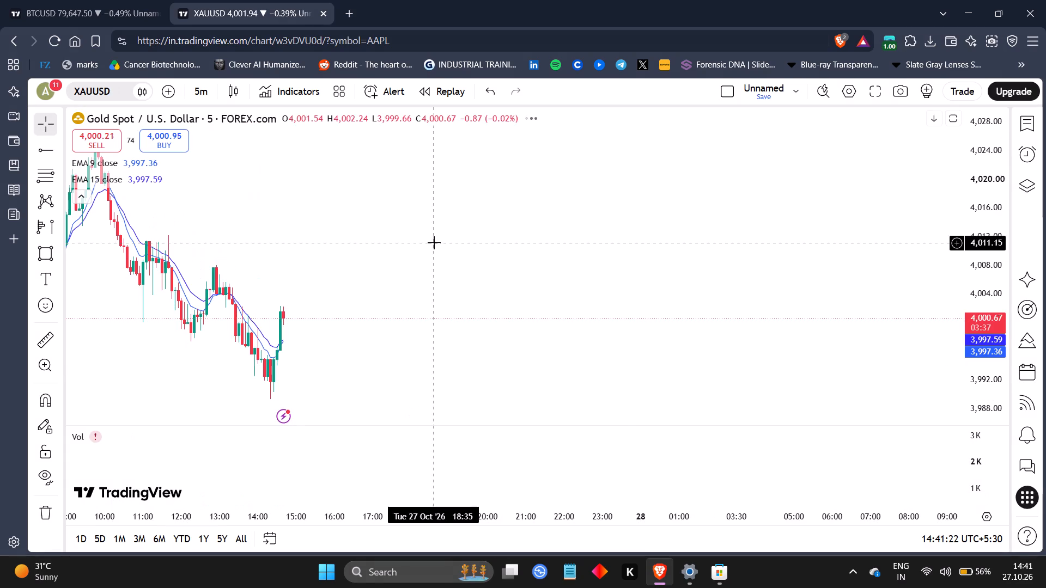
Try the 30-minute interval on the XAUUSD chart, settling on the 1-hour interval.
{"action": "left_click_drag", "start_coordinate": [619, 314], "coordinate": [877, 271]}
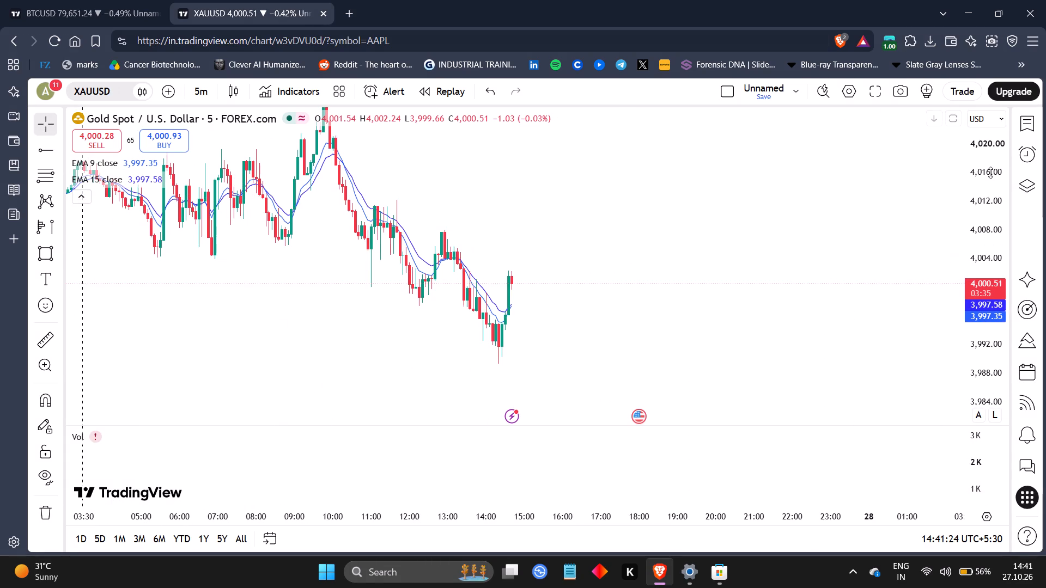
{"action": "left_click_drag", "start_coordinate": [990, 173], "coordinate": [998, 274]}
{"action": "left_click_drag", "start_coordinate": [788, 242], "coordinate": [838, 273]}
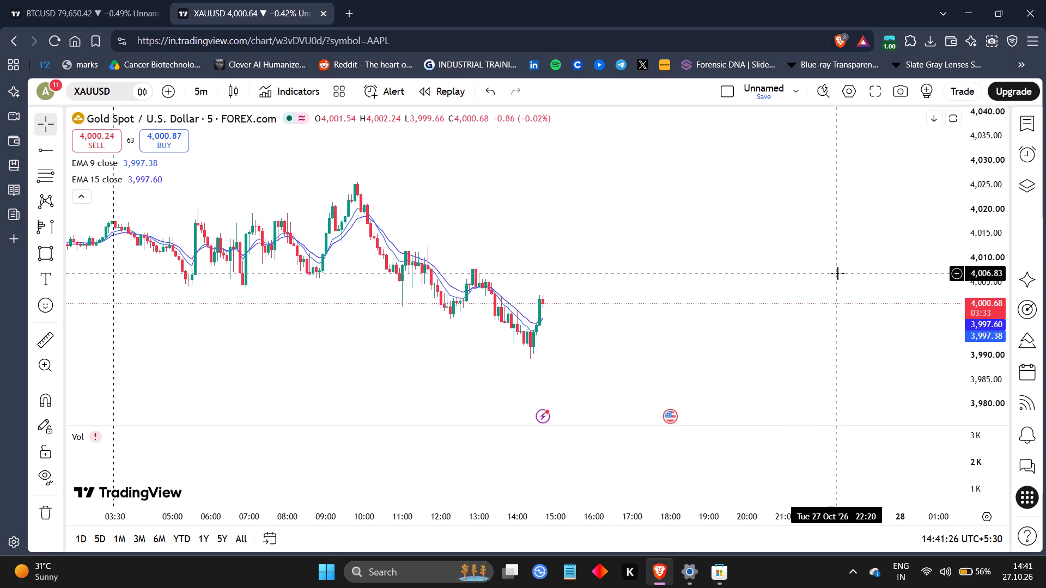
{"action": "type", "text": "30"}
{"action": "key", "text": "Return"}
{"action": "type", "text": "60"}
{"action": "key", "text": "Return"}
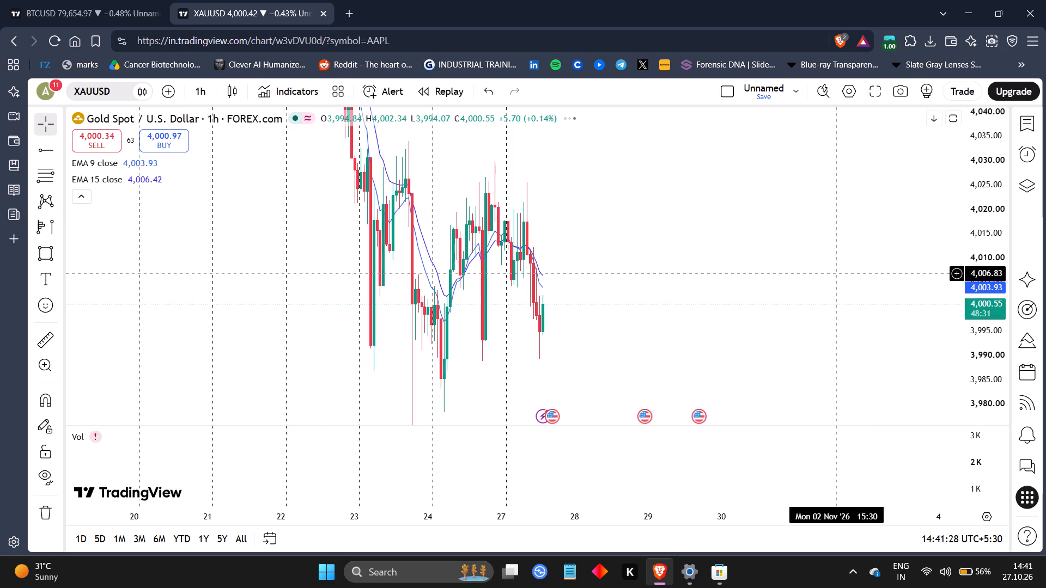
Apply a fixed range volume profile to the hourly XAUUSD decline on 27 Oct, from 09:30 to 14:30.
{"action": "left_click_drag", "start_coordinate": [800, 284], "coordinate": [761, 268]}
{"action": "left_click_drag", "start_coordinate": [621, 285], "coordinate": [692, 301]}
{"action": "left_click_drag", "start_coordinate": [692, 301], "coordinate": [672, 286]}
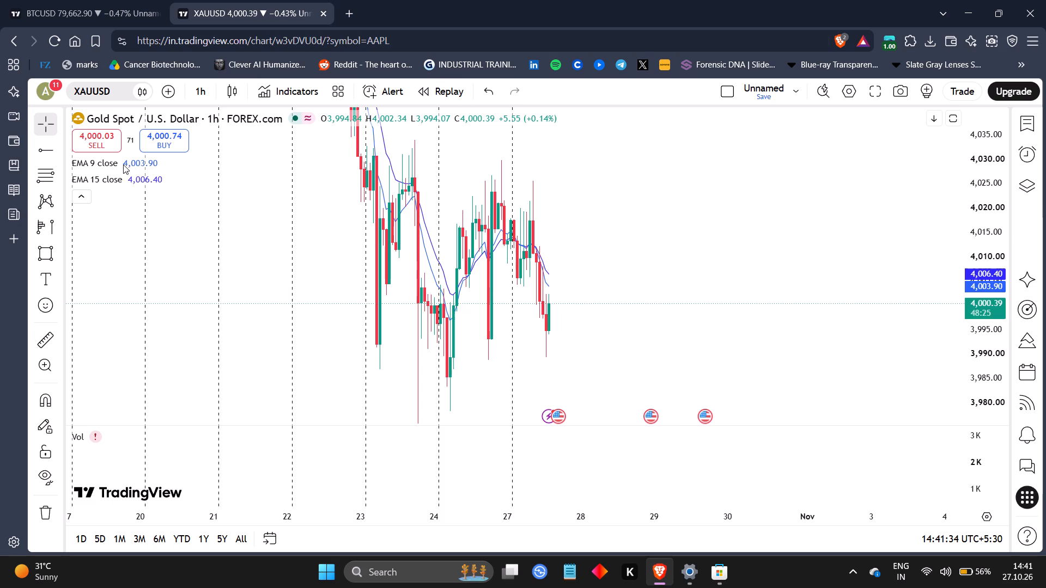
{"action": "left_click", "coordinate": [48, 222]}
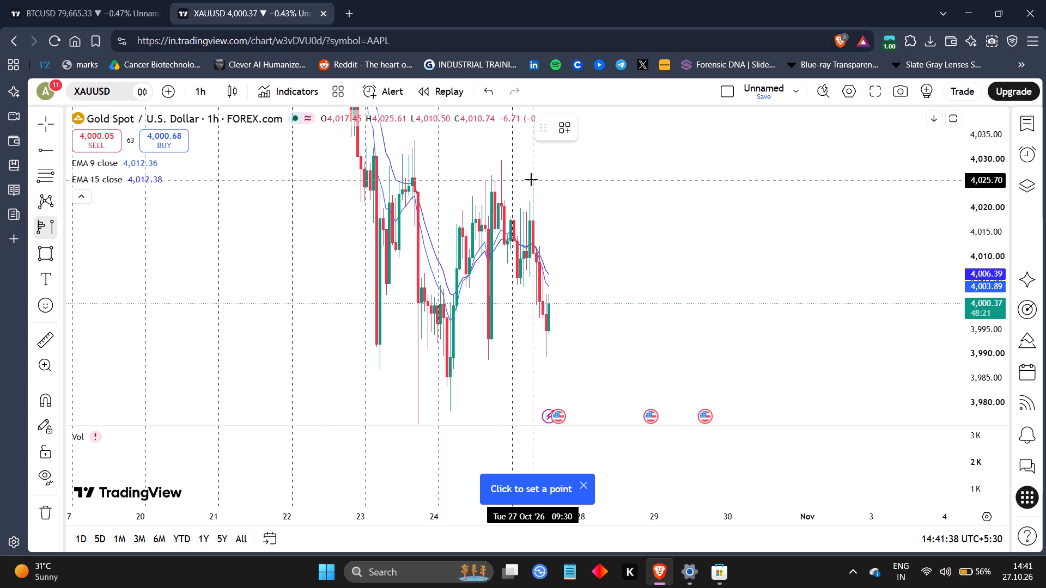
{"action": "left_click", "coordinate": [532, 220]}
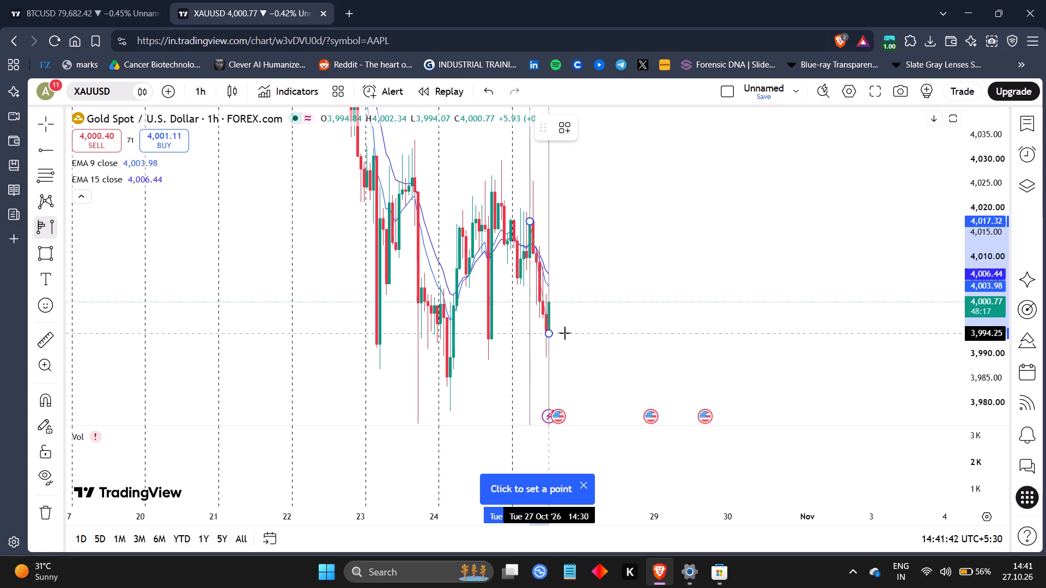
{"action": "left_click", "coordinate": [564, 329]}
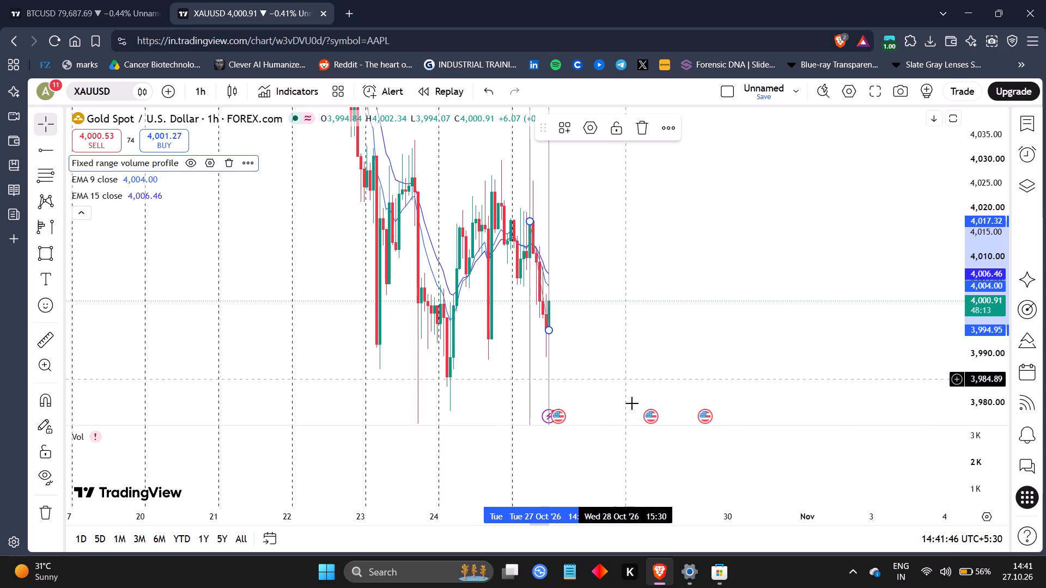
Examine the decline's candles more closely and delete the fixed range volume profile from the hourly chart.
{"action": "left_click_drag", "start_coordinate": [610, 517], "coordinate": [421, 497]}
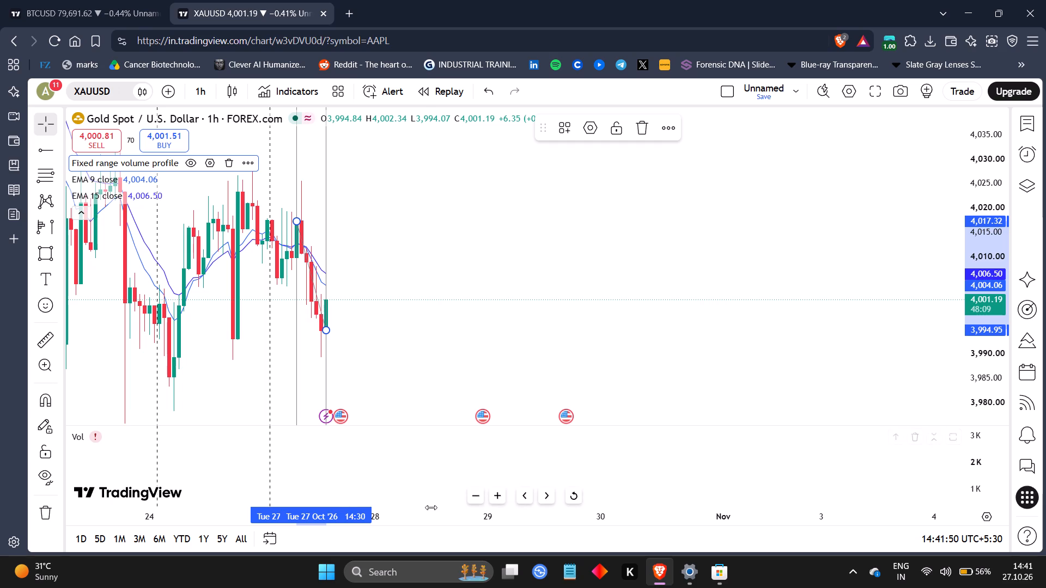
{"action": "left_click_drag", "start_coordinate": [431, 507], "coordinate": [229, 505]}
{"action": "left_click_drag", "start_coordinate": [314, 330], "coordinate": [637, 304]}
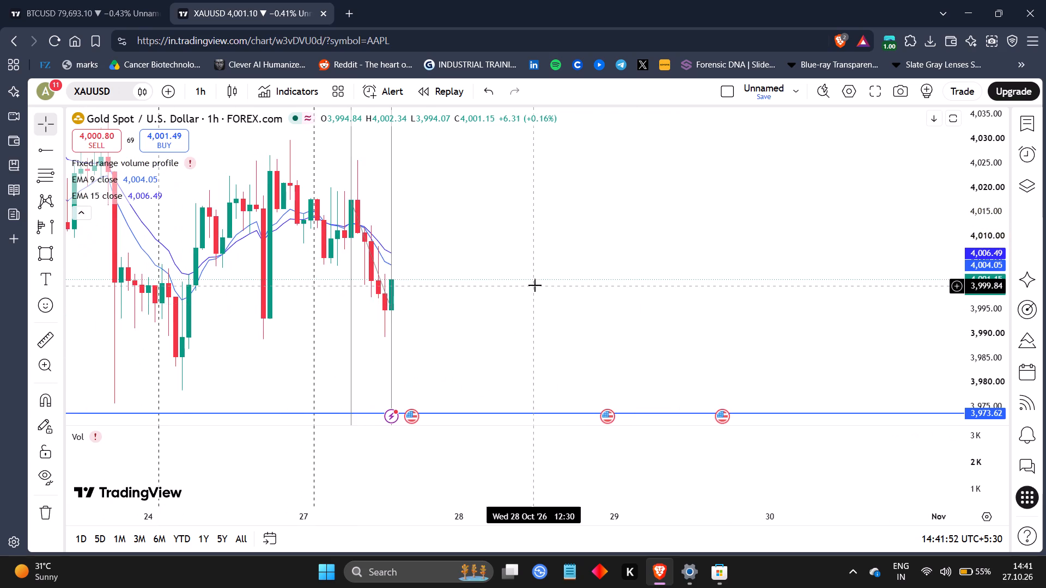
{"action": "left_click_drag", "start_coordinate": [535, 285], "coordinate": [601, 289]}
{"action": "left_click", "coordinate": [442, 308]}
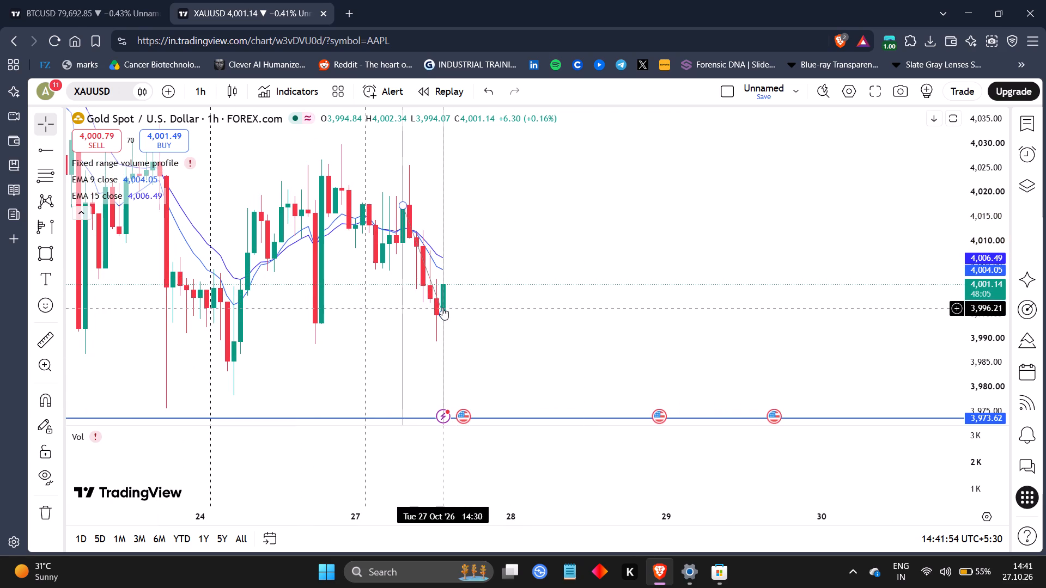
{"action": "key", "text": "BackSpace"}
Switch the XAUUSD chart to the 15-minute interval.
{"action": "type", "text": "15"}
{"action": "key", "text": "Return"}
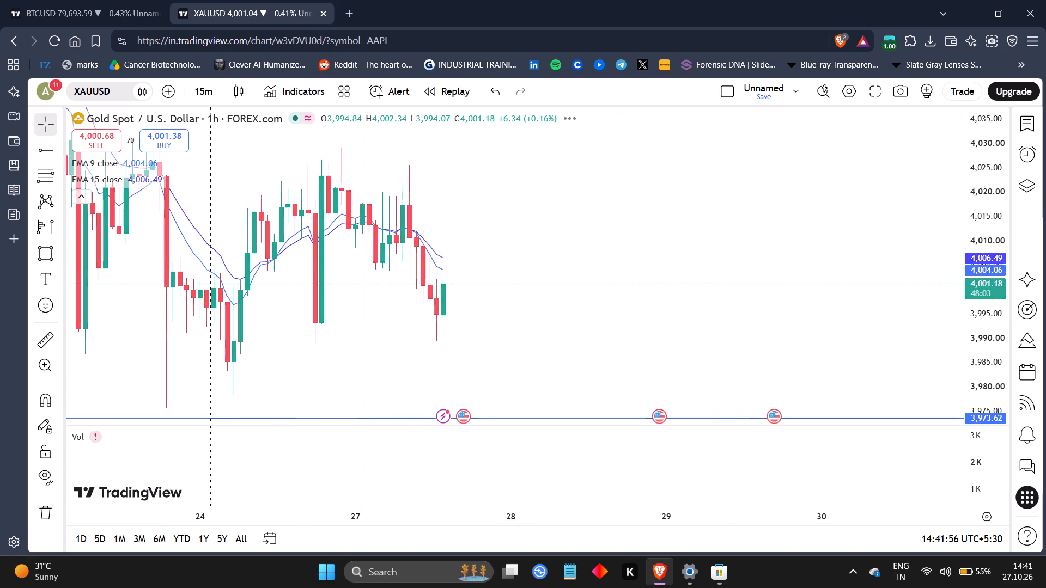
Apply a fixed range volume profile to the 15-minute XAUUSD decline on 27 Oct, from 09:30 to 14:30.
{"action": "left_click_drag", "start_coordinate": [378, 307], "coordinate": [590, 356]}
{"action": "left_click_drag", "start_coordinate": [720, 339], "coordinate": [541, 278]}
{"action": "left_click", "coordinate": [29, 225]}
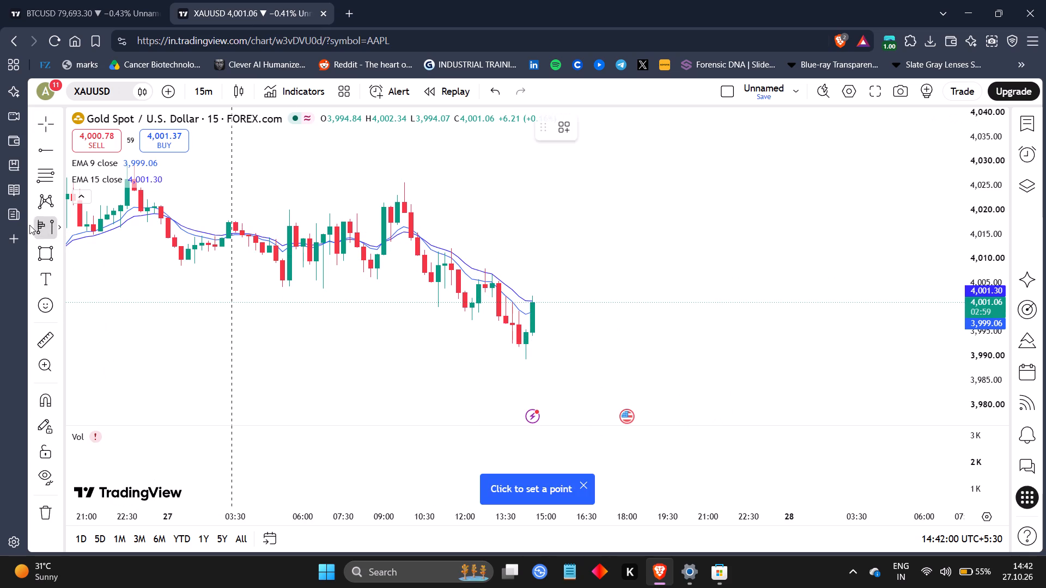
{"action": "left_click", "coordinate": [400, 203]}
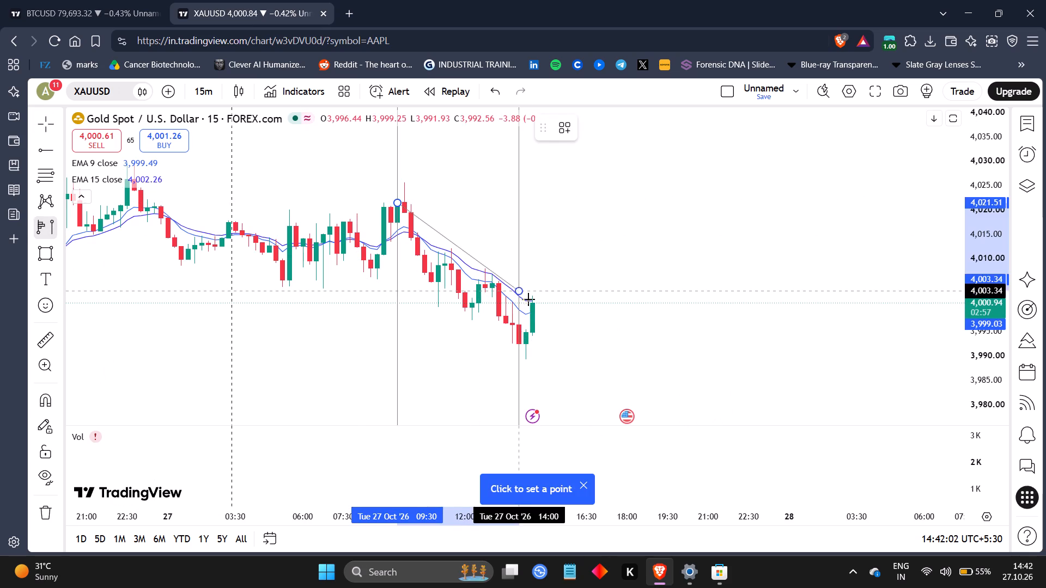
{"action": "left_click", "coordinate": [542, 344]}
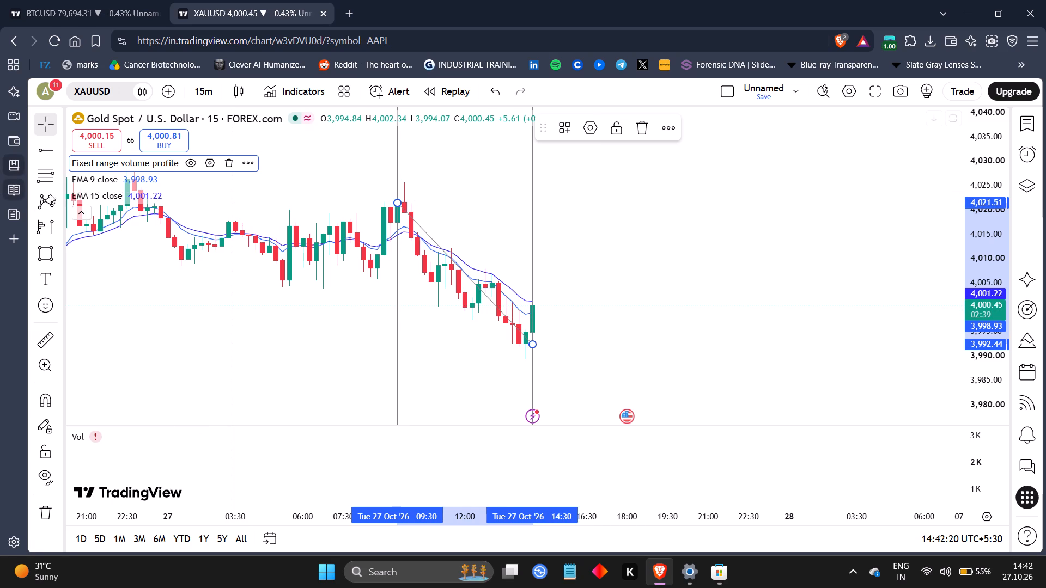
Draw a Fibonacci retracement from the 27 Oct swing high at 4,025.56 to the low at 3,989.36, extending to 23:00.
{"action": "left_click", "coordinate": [36, 163]}
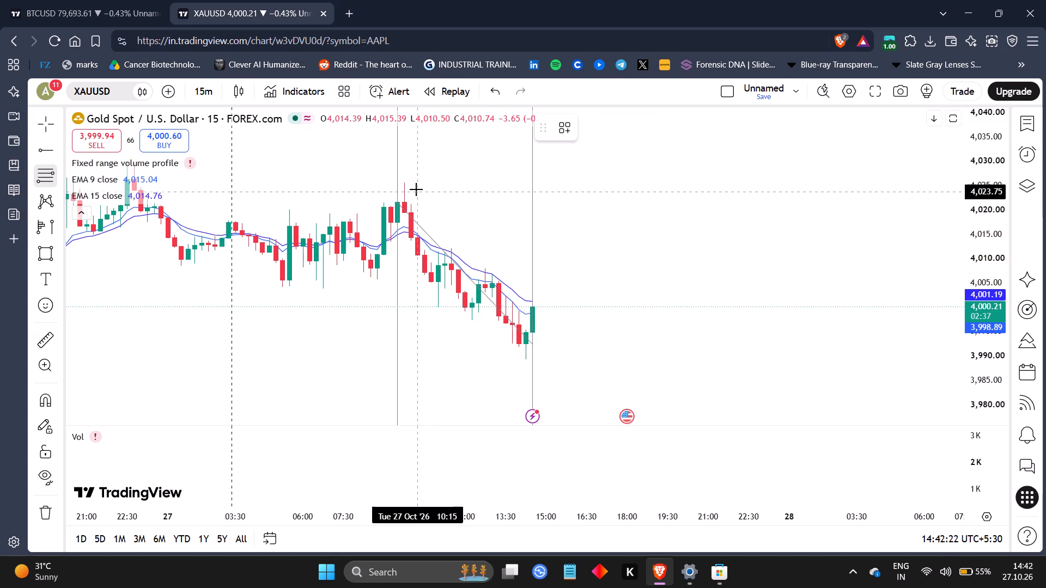
{"action": "left_click_drag", "start_coordinate": [405, 183], "coordinate": [735, 346]}
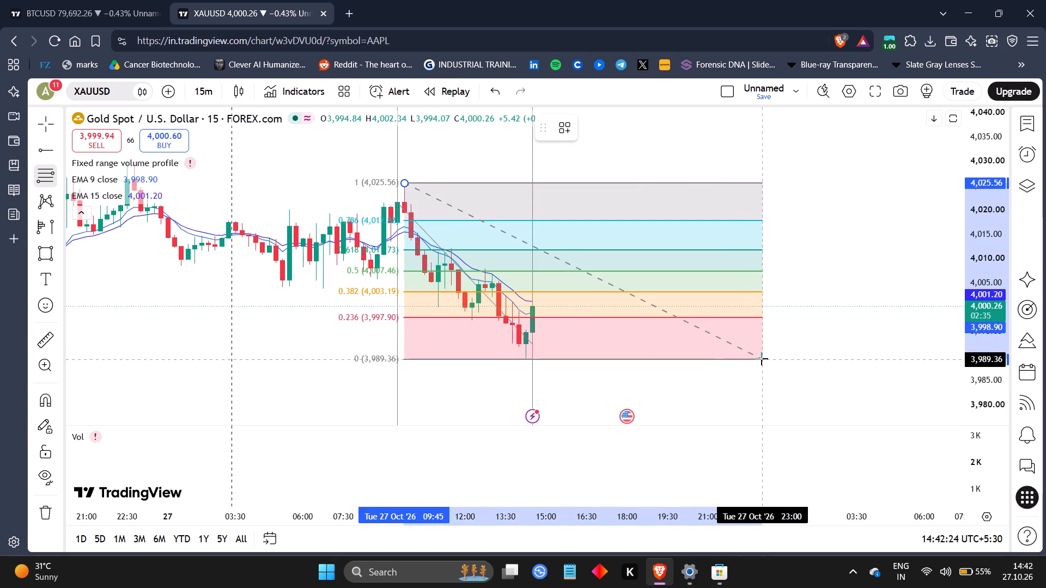
{"action": "left_click", "coordinate": [762, 359]}
Draw a rectangle over the 0.5–0.618 retracement zone, about 4,011.58 to 4,007.67, from 11:30 to 23:00 on 27 Oct.
{"action": "left_click", "coordinate": [46, 256]}
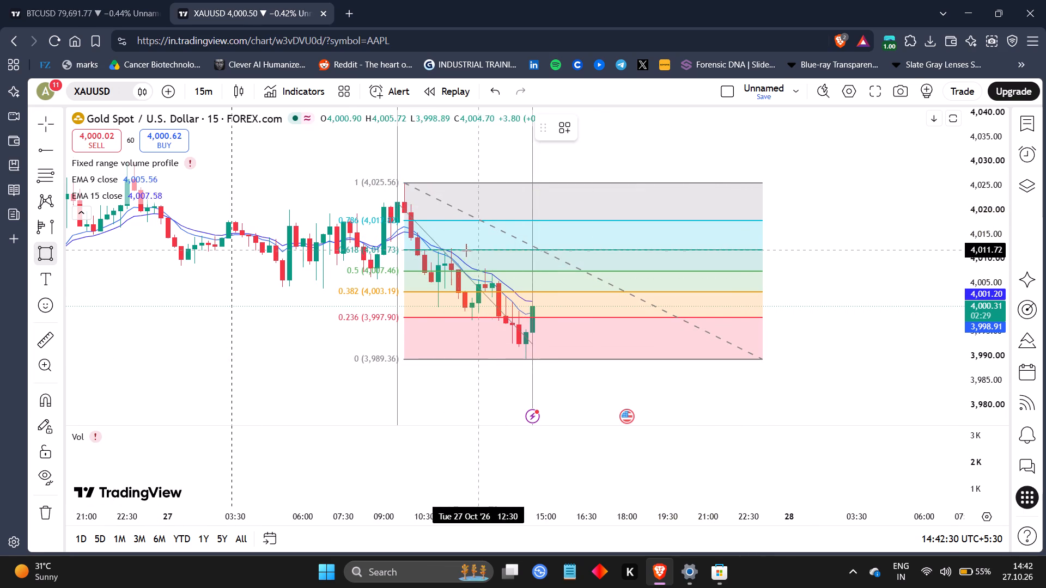
{"action": "left_click_drag", "start_coordinate": [450, 250], "coordinate": [642, 265]}
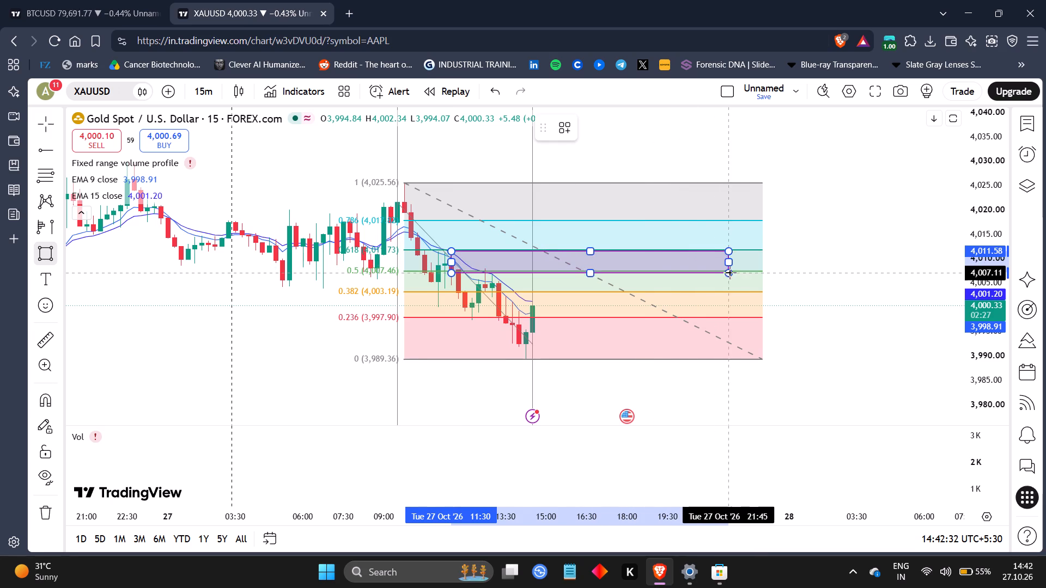
{"action": "left_click", "coordinate": [759, 269]}
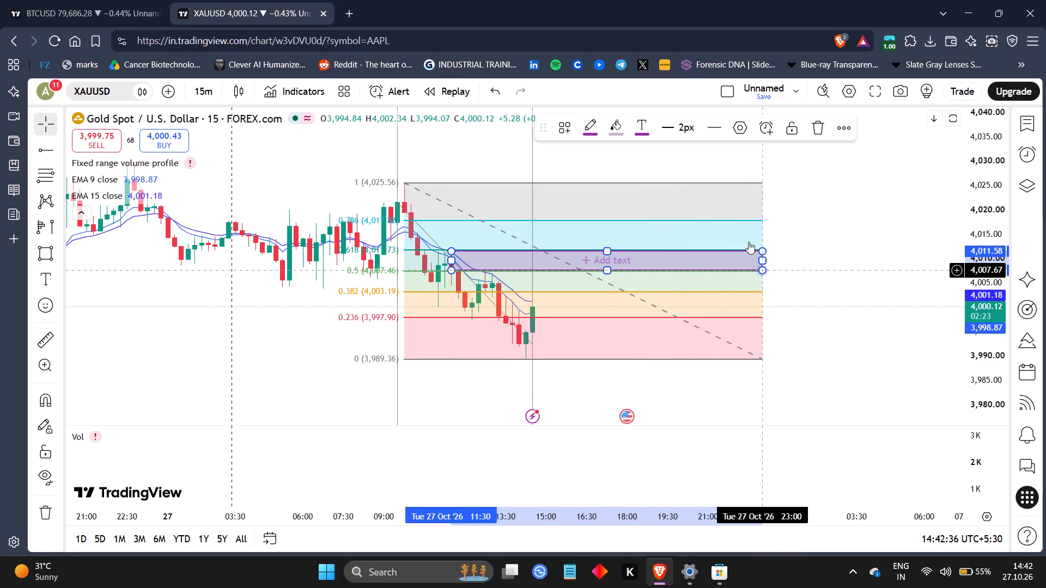
Delete the Fibonacci retracement and the fixed range volume profile, keeping the purple rectangle.
{"action": "left_click", "coordinate": [760, 185]}
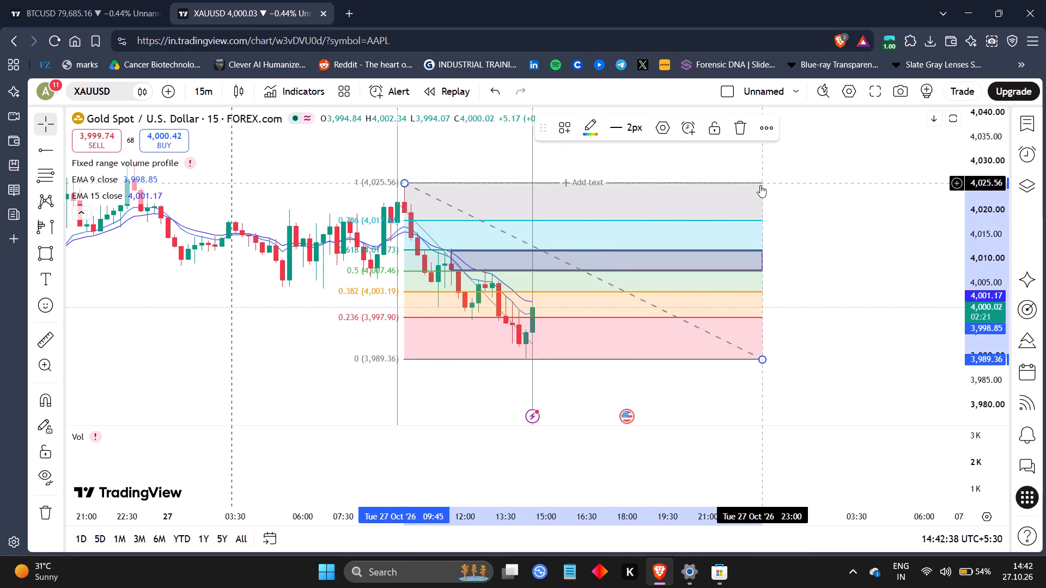
{"action": "key", "text": "BackSpace"}
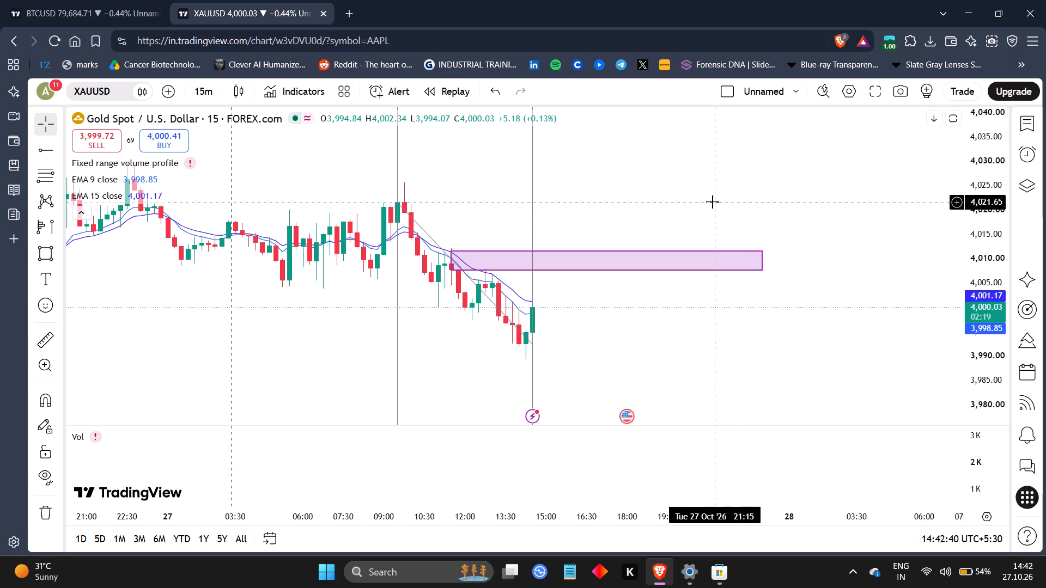
{"action": "left_click", "coordinate": [435, 240]}
{"action": "key", "text": "BackSpace"}
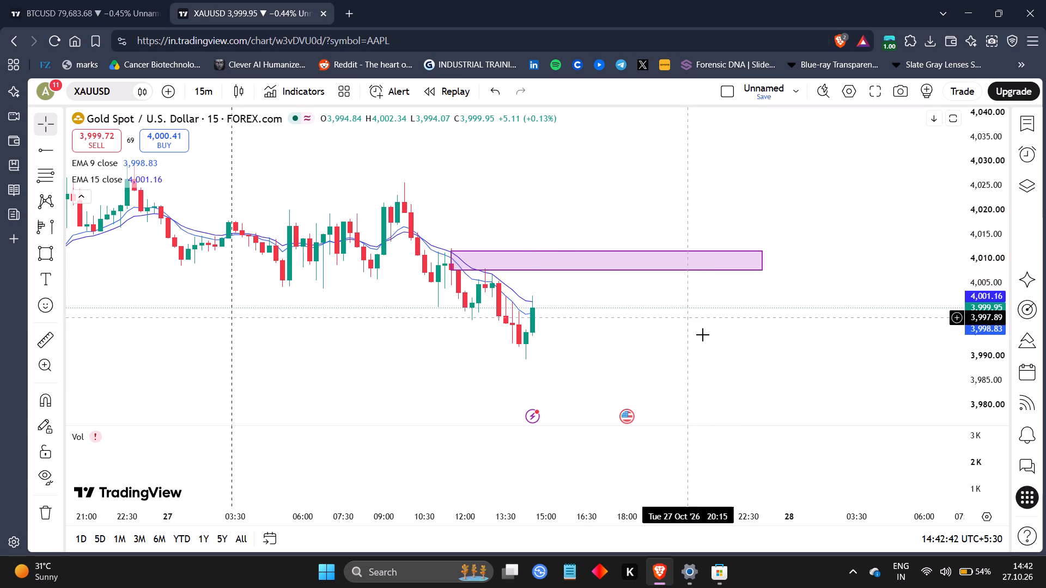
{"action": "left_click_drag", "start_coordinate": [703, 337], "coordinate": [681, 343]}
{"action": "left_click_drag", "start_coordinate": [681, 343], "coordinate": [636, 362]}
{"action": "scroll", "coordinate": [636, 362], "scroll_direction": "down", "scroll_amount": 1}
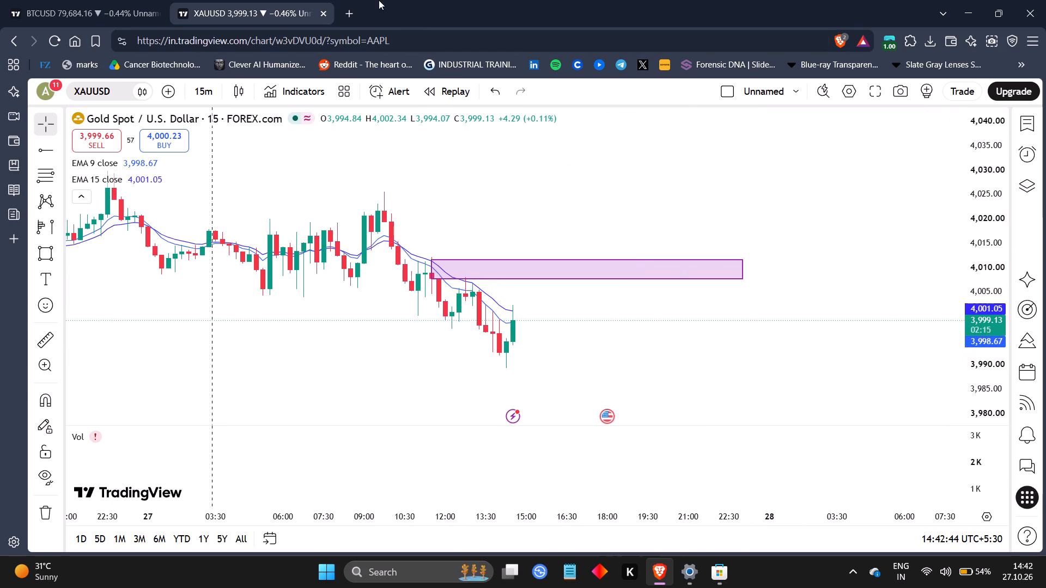
Open a new browser tab and go to the Groww site, groww.in.
{"action": "left_click", "coordinate": [354, 0]}
{"action": "type", "text": "gr"}
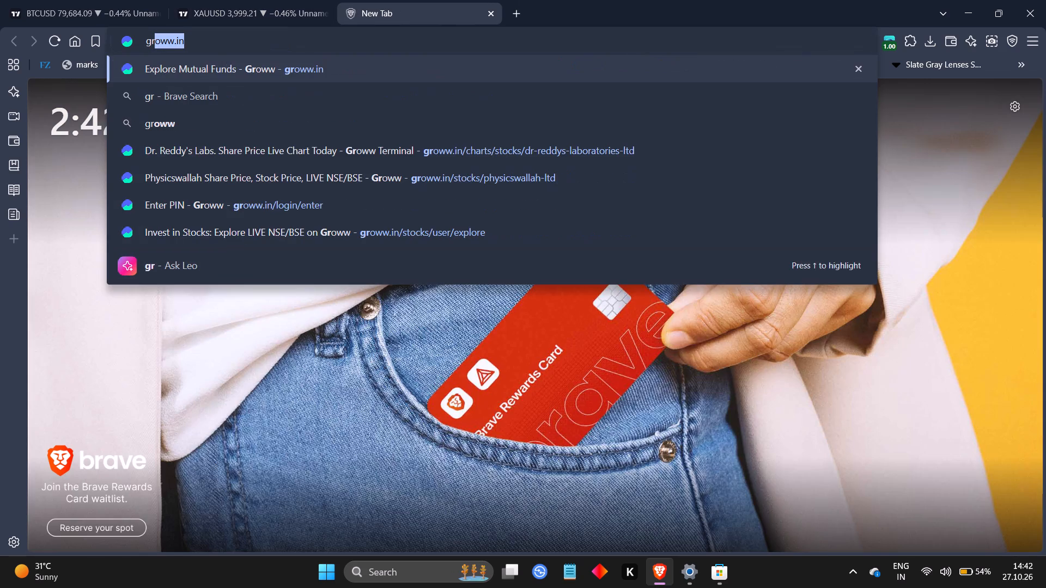
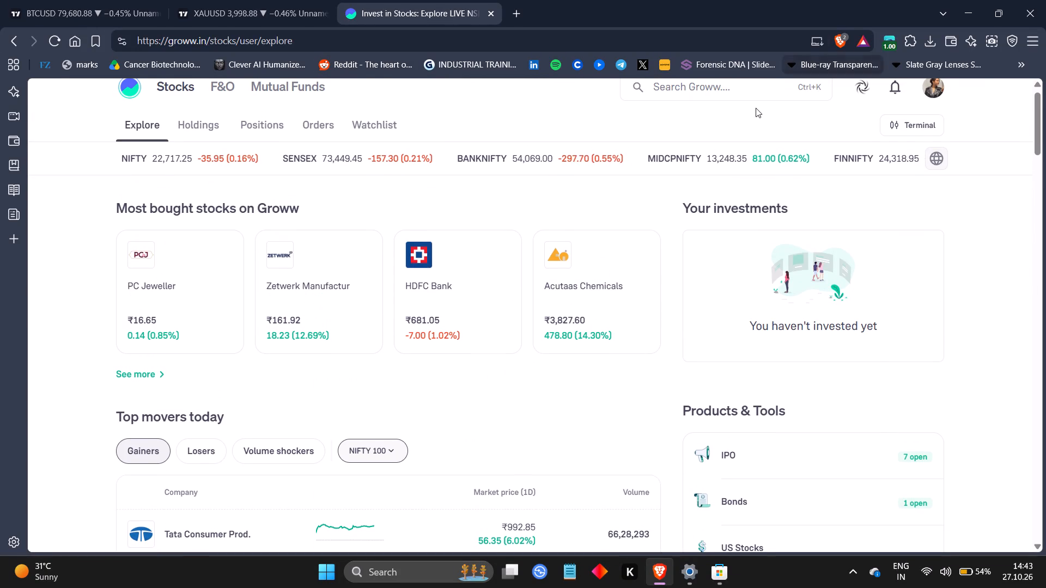
Find the Groww Silver ETF through the site search and open its terminal chart.
{"action": "left_click", "coordinate": [728, 98]}
{"action": "left_click", "coordinate": [406, 260]}
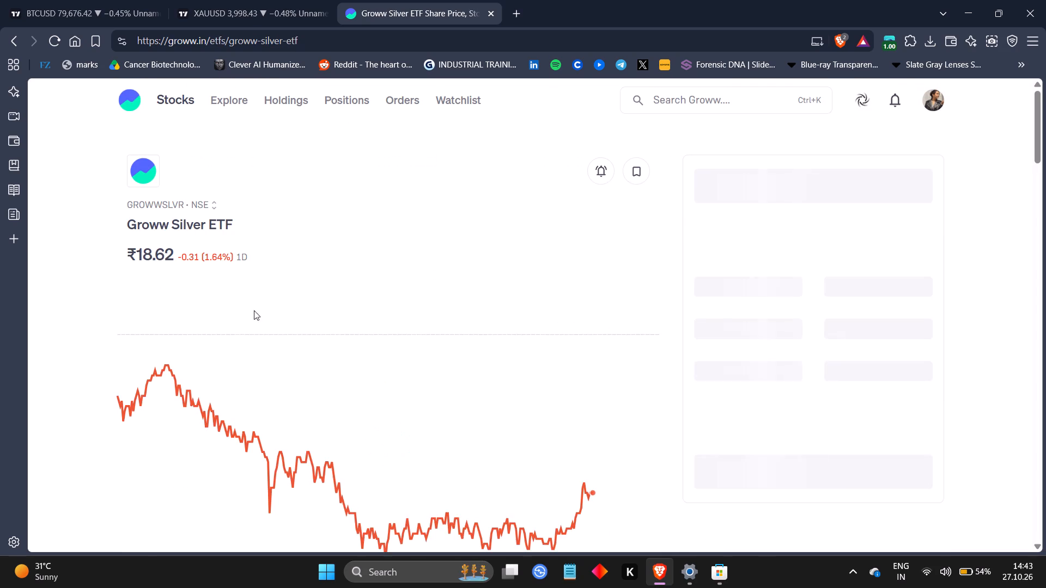
{"action": "scroll", "coordinate": [239, 323], "scroll_direction": "down", "scroll_amount": 1}
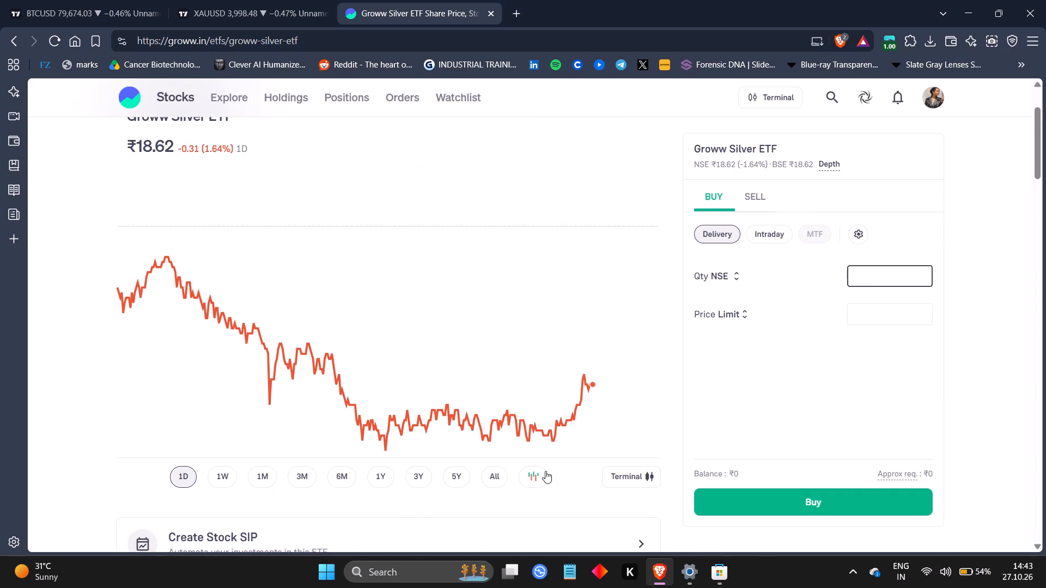
{"action": "left_click", "coordinate": [536, 475]}
{"action": "left_click", "coordinate": [646, 479]}
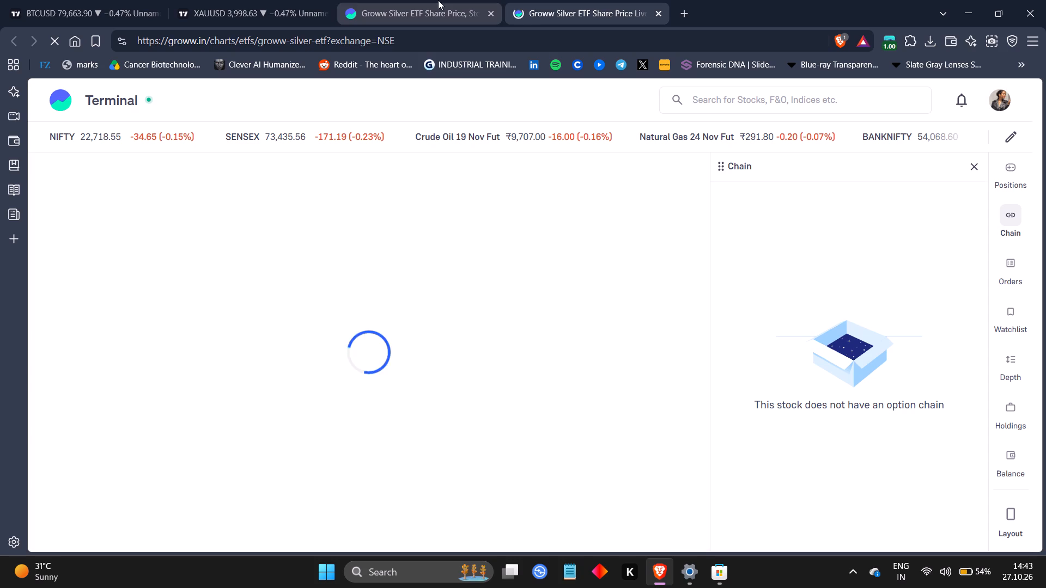
Change the Groww Silver ETF chart interval to 1 day.
{"action": "left_click_drag", "start_coordinate": [441, 409], "coordinate": [586, 292]}
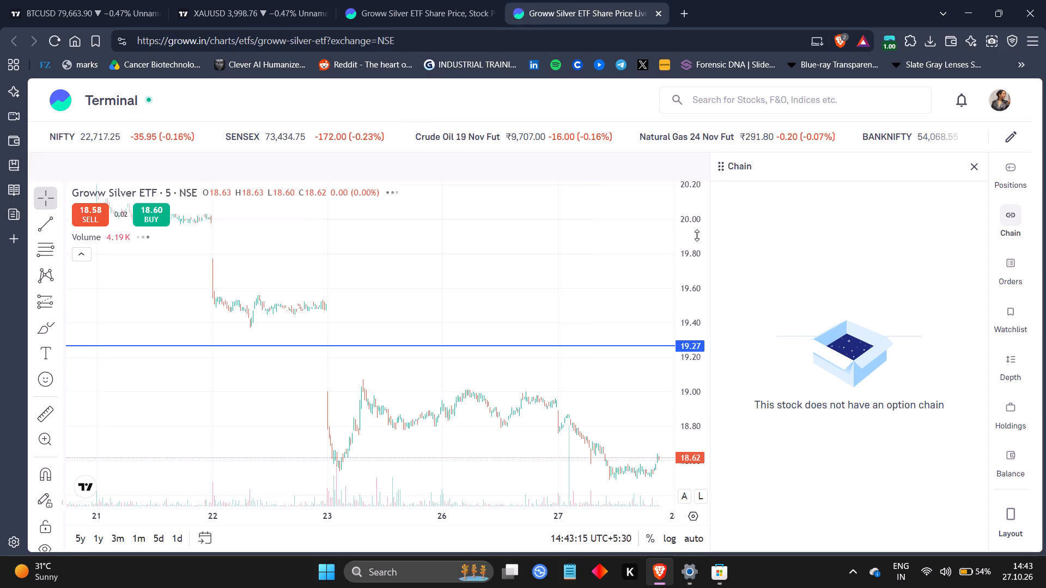
{"action": "left_click_drag", "start_coordinate": [698, 231], "coordinate": [695, 322]}
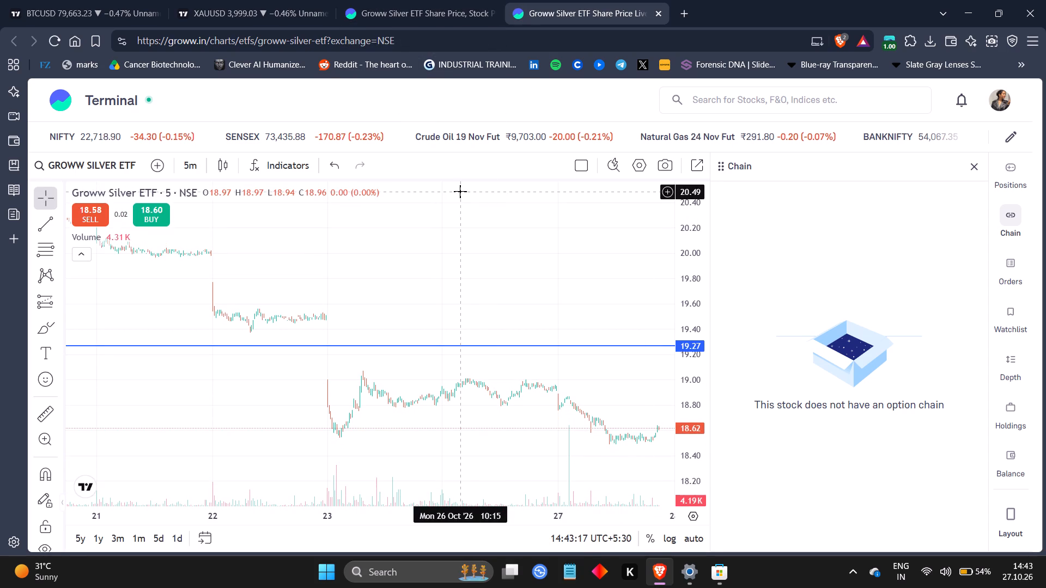
{"action": "left_click", "coordinate": [183, 168]}
{"action": "scroll", "coordinate": [237, 398], "scroll_direction": "down", "scroll_amount": 1}
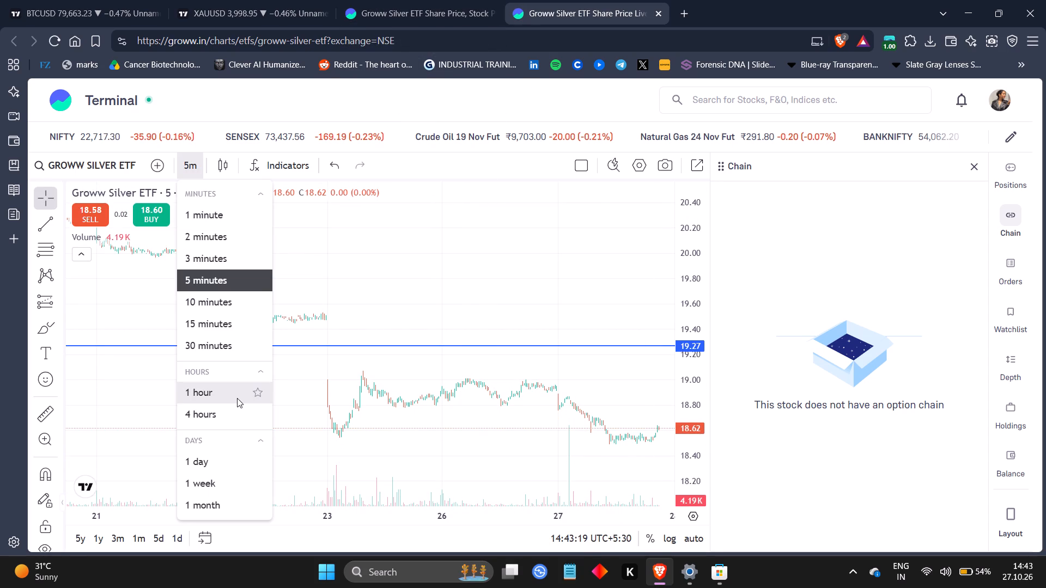
{"action": "scroll", "coordinate": [237, 398], "scroll_direction": "down", "scroll_amount": 1}
{"action": "left_click", "coordinate": [214, 451]}
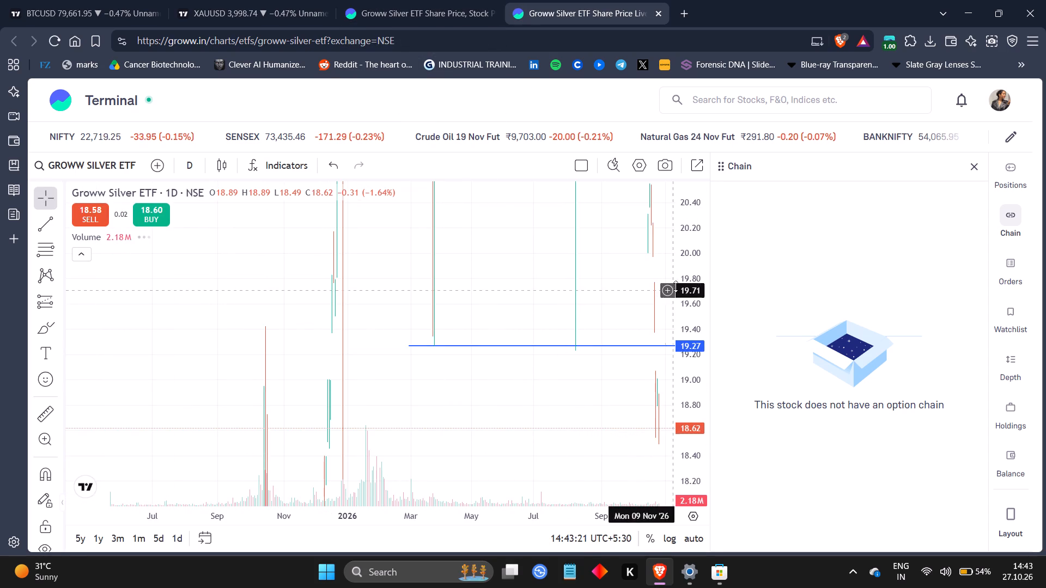
Delete the existing blue horizontal ray at 19.27 from the daily chart.
{"action": "left_click_drag", "start_coordinate": [686, 277], "coordinate": [714, 508]}
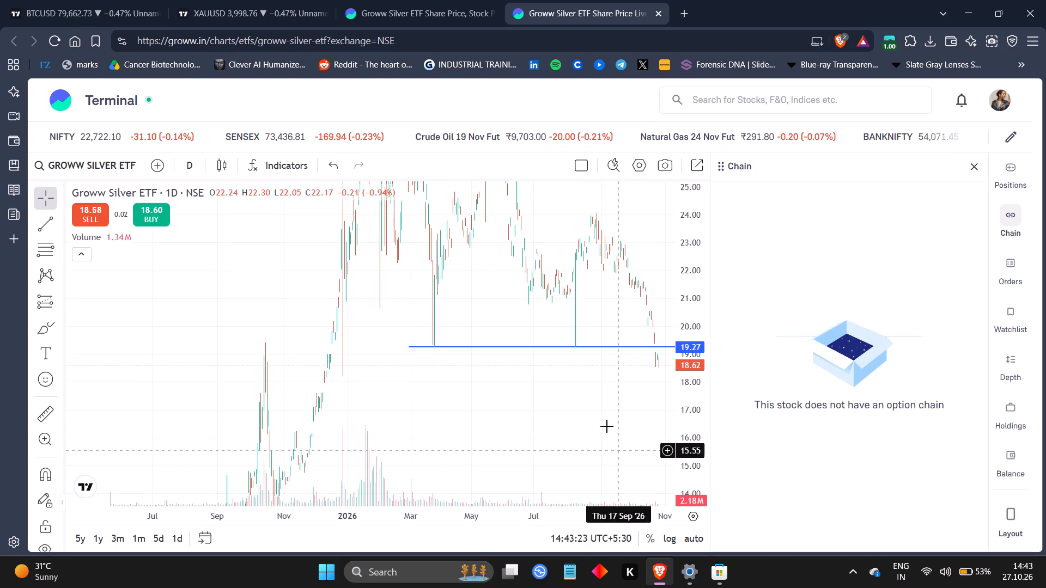
{"action": "left_click_drag", "start_coordinate": [604, 420], "coordinate": [543, 405]}
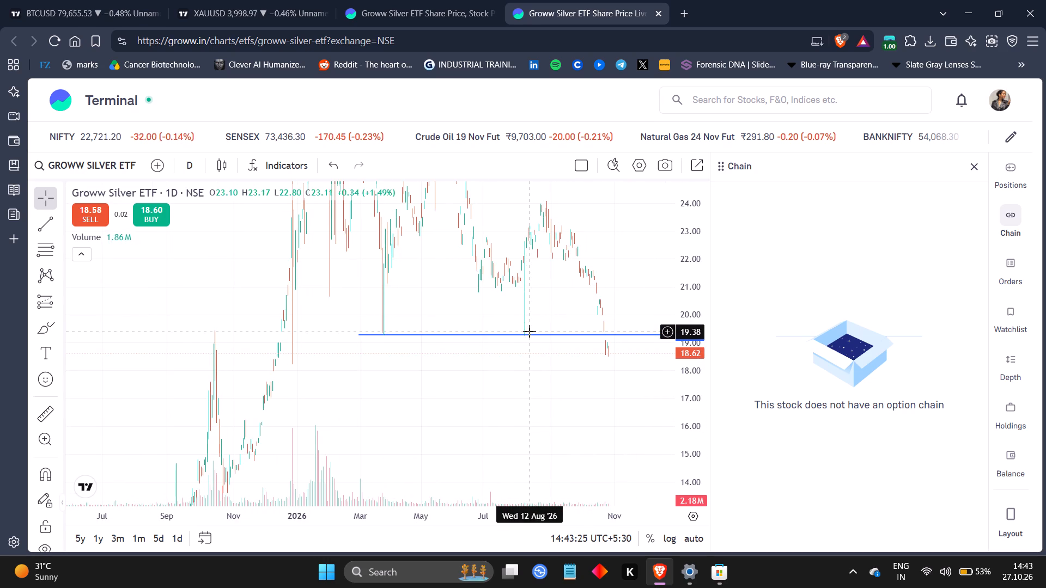
{"action": "left_click", "coordinate": [534, 334]}
{"action": "key", "text": "backslash"}
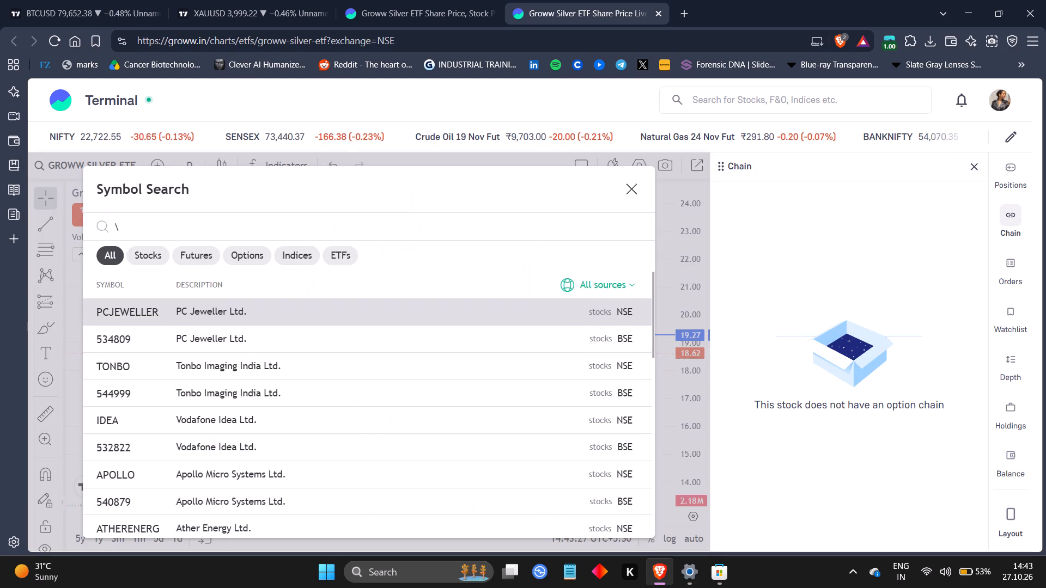
{"action": "left_click", "coordinate": [625, 189]}
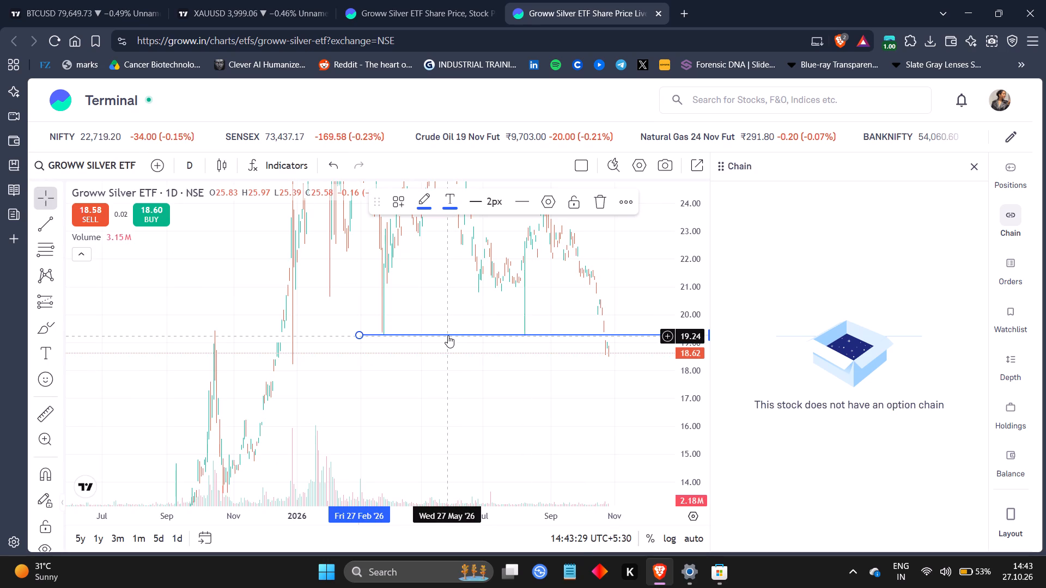
{"action": "key", "text": "BackSpace"}
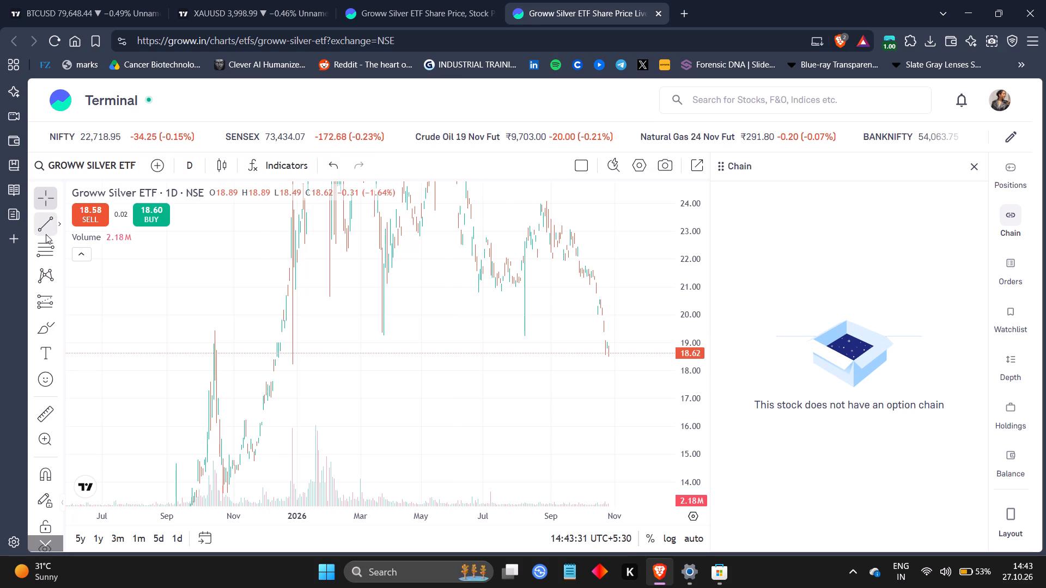
Draw a horizontal ray at about 18.26 starting from 2 Dec 2025, level with the long lower wick's low.
{"action": "left_click", "coordinate": [58, 224]}
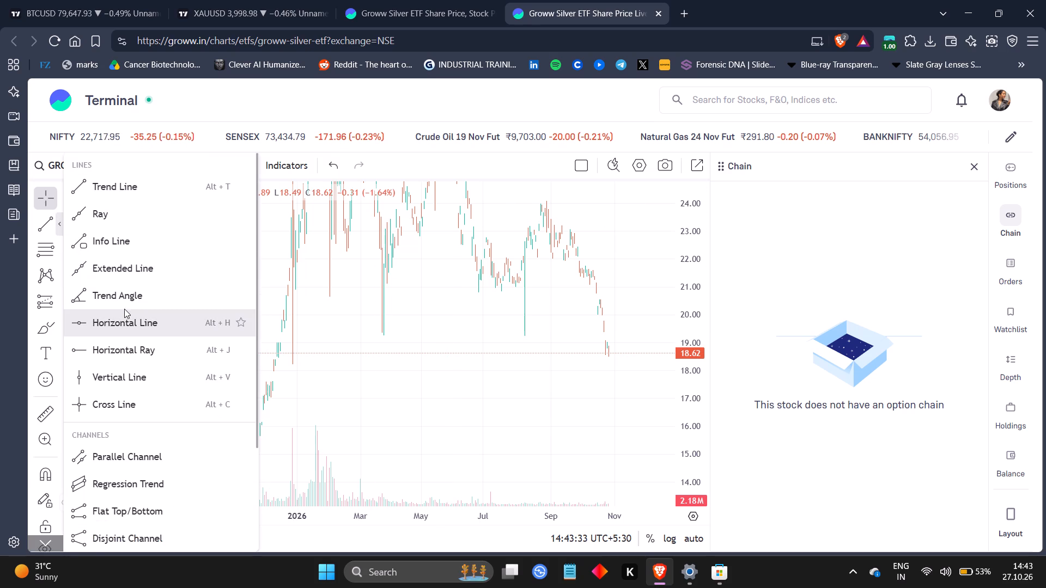
{"action": "left_click", "coordinate": [130, 352]}
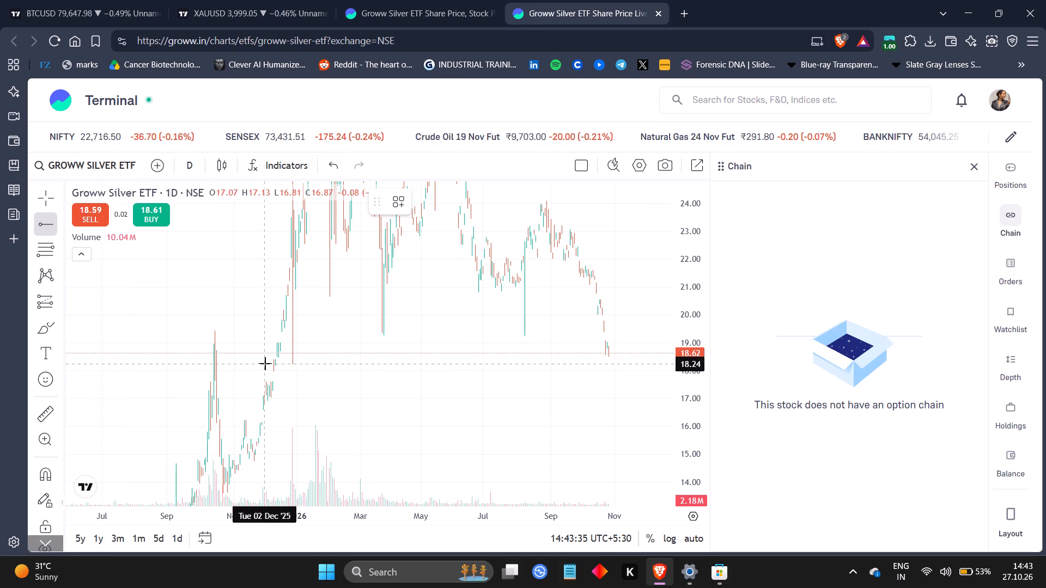
{"action": "left_click", "coordinate": [265, 363]}
{"action": "left_click", "coordinate": [420, 399]}
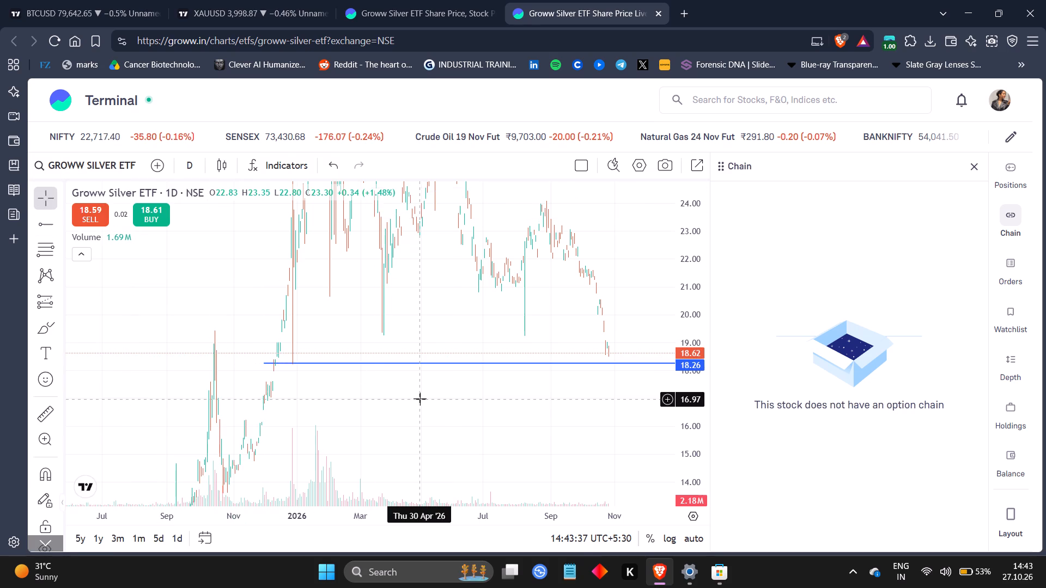
Examine the daily price action around the 18.26 ray, from late 2025 through October 2026.
{"action": "left_click_drag", "start_coordinate": [420, 399], "coordinate": [441, 399]}
{"action": "left_click_drag", "start_coordinate": [500, 383], "coordinate": [596, 354]}
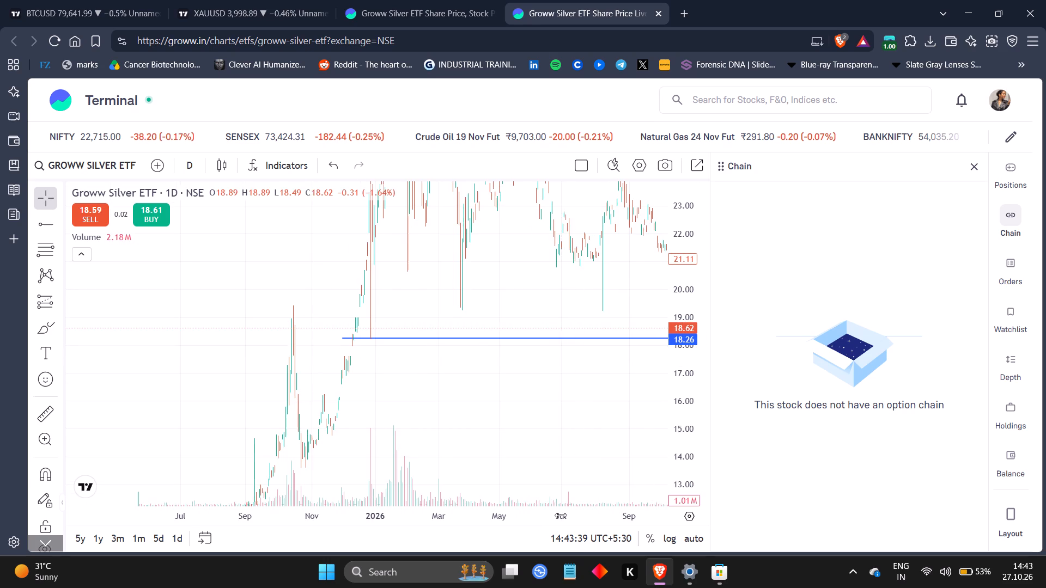
{"action": "left_click_drag", "start_coordinate": [561, 515], "coordinate": [256, 536]}
{"action": "left_click_drag", "start_coordinate": [183, 464], "coordinate": [589, 427]}
{"action": "left_click_drag", "start_coordinate": [339, 422], "coordinate": [741, 384]}
{"action": "left_click_drag", "start_coordinate": [513, 400], "coordinate": [642, 372]}
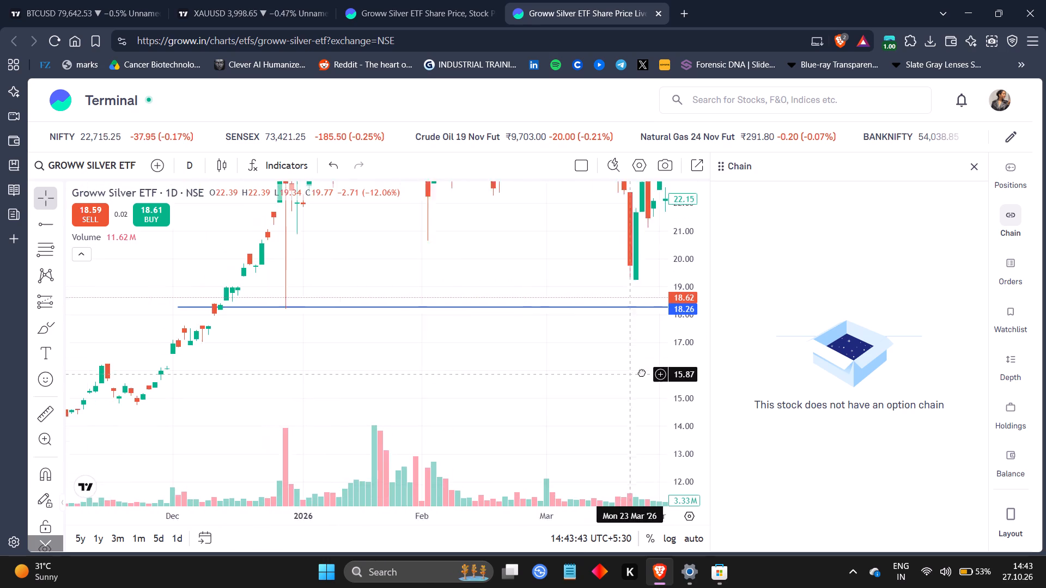
{"action": "left_click_drag", "start_coordinate": [642, 372], "coordinate": [510, 386]}
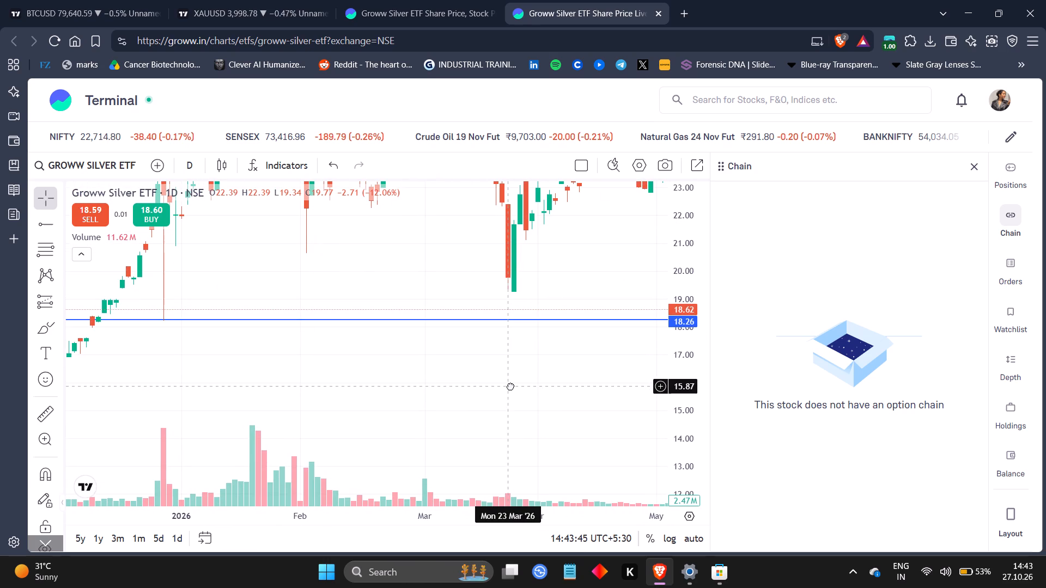
{"action": "left_click_drag", "start_coordinate": [510, 386], "coordinate": [503, 388]}
{"action": "left_click_drag", "start_coordinate": [547, 414], "coordinate": [191, 397]}
{"action": "left_click_drag", "start_coordinate": [478, 406], "coordinate": [106, 442]}
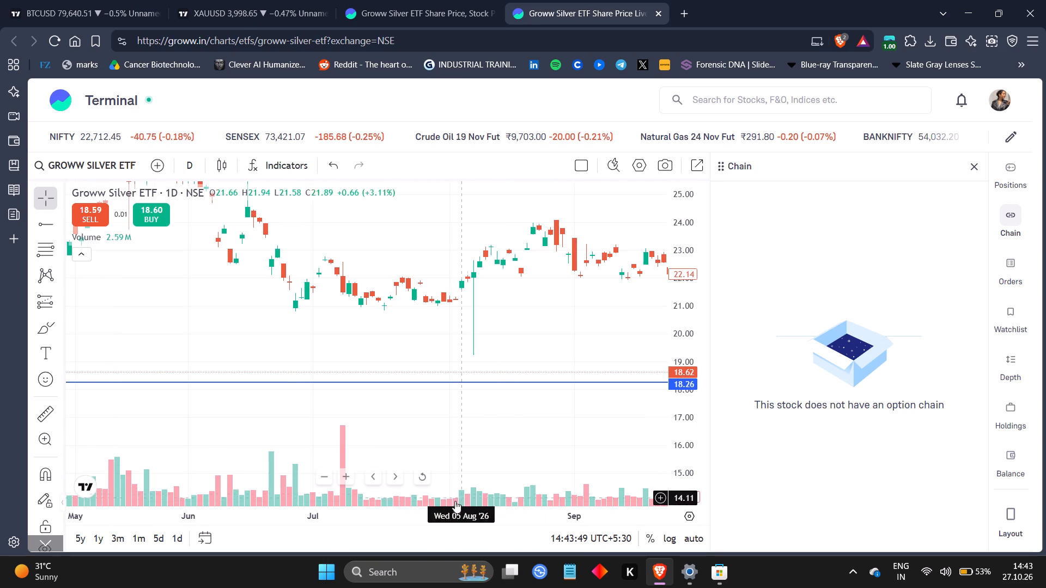
{"action": "left_click_drag", "start_coordinate": [427, 513], "coordinate": [676, 519]}
{"action": "left_click_drag", "start_coordinate": [635, 403], "coordinate": [391, 392]}
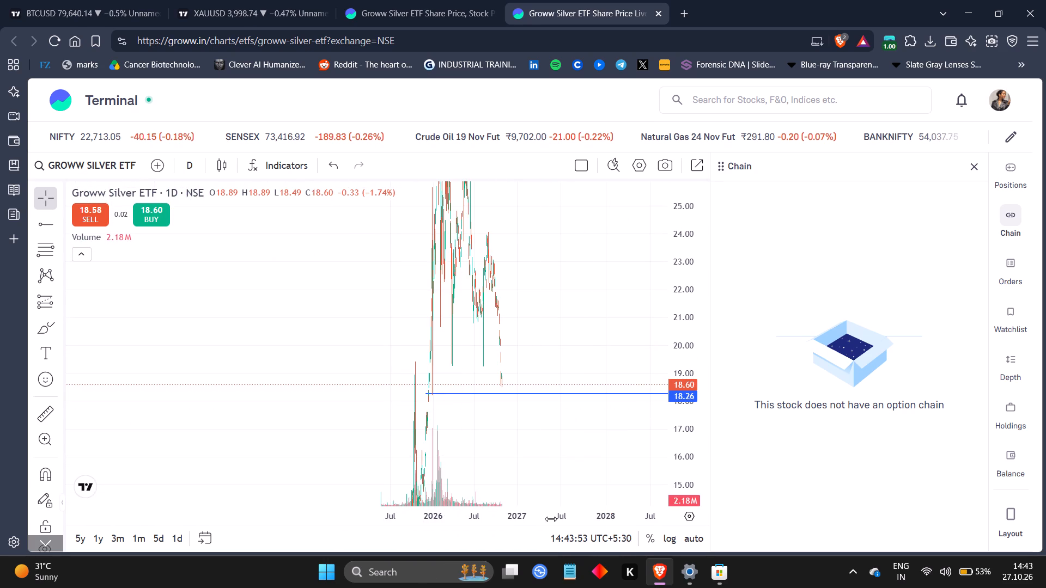
{"action": "left_click_drag", "start_coordinate": [551, 519], "coordinate": [371, 517]}
{"action": "left_click_drag", "start_coordinate": [269, 451], "coordinate": [589, 436]}
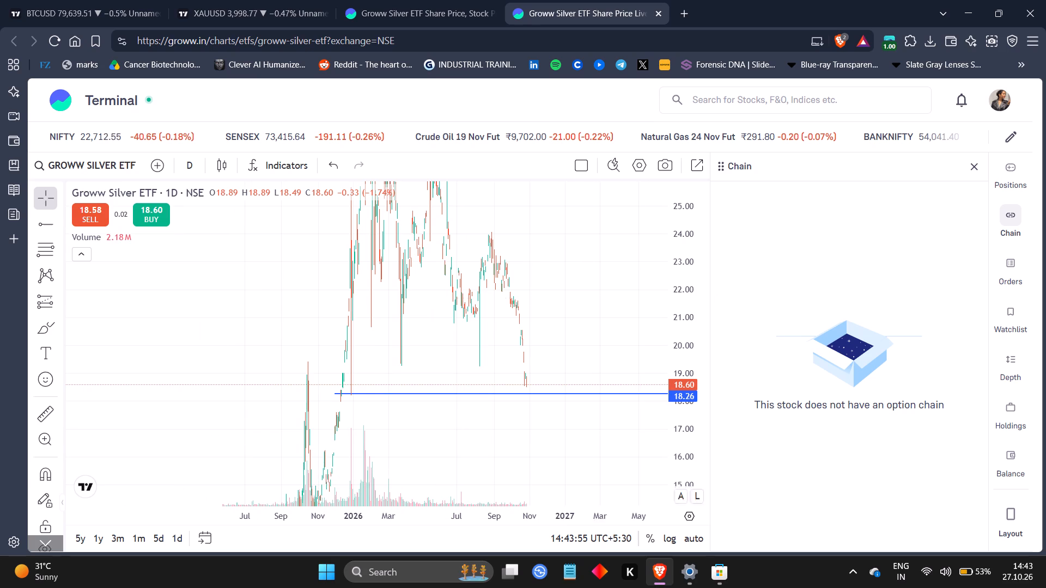
{"action": "left_click_drag", "start_coordinate": [606, 293], "coordinate": [628, 303]}
{"action": "left_click_drag", "start_coordinate": [539, 521], "coordinate": [490, 516]}
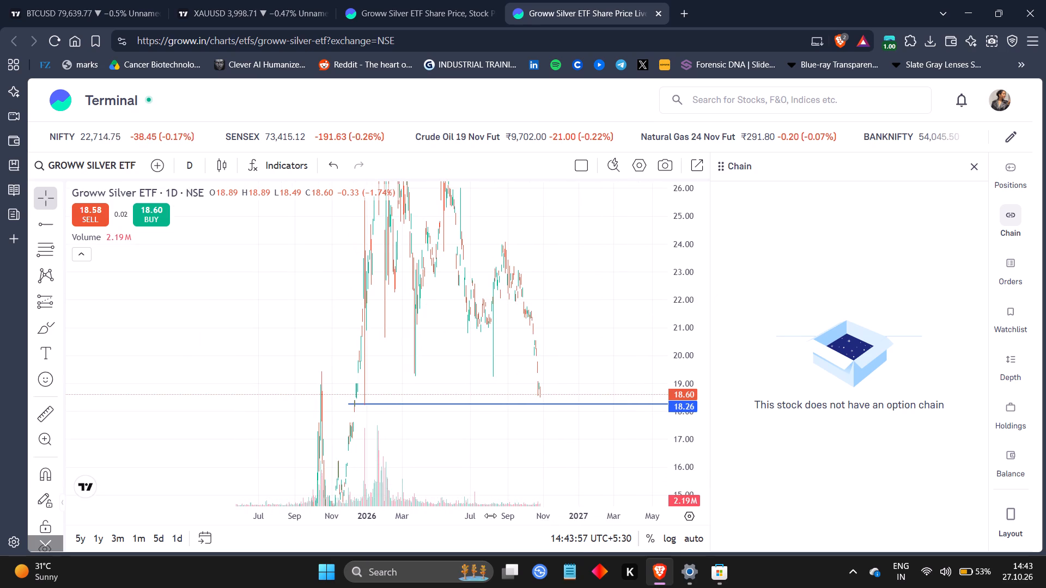
{"action": "left_click_drag", "start_coordinate": [490, 516], "coordinate": [428, 515]}
{"action": "left_click_drag", "start_coordinate": [478, 518], "coordinate": [400, 516]}
{"action": "scroll", "coordinate": [473, 518], "scroll_direction": "left", "scroll_amount": 1}
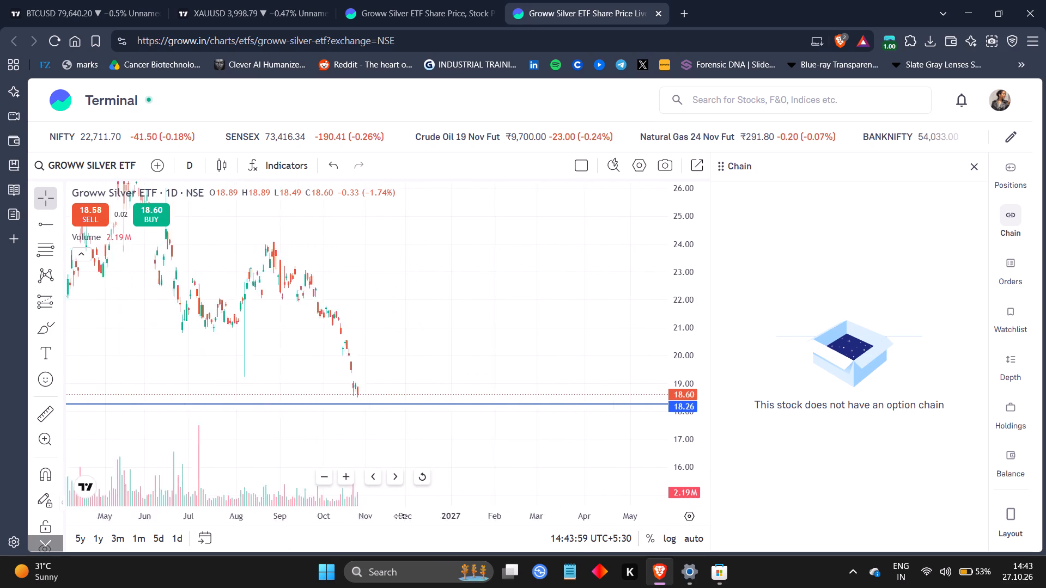
{"action": "left_click_drag", "start_coordinate": [400, 516], "coordinate": [383, 517]}
{"action": "scroll", "coordinate": [400, 516], "scroll_direction": "left", "scroll_amount": 1}
{"action": "left_click_drag", "start_coordinate": [276, 451], "coordinate": [566, 432]}
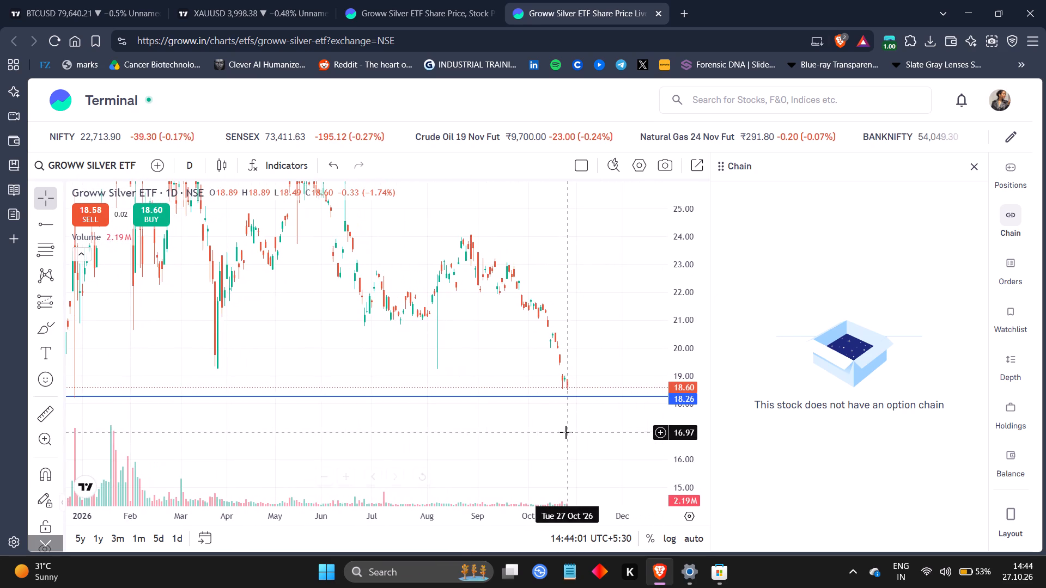
{"action": "left_click_drag", "start_coordinate": [688, 218], "coordinate": [704, 360]}
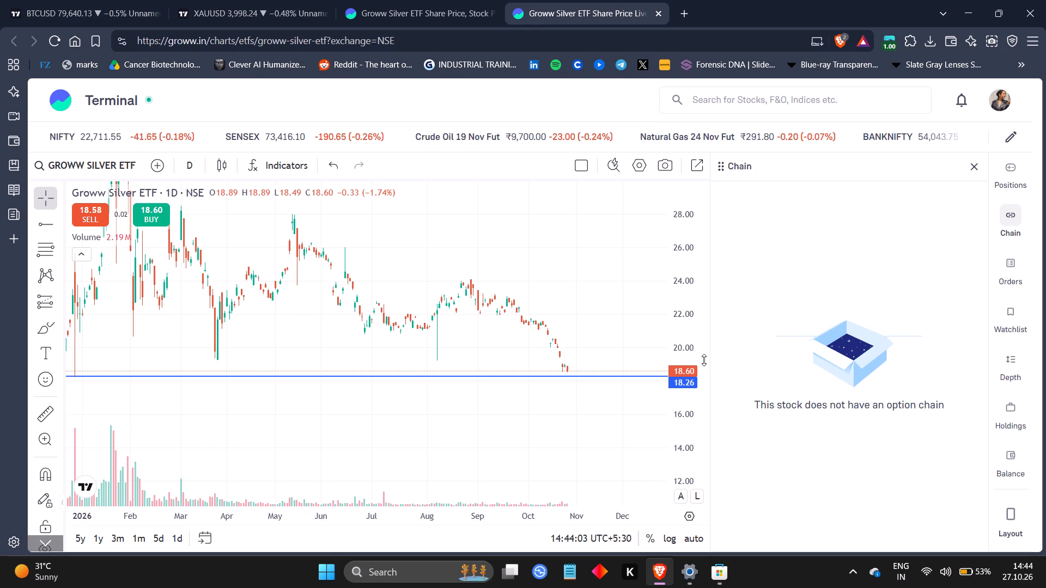
{"action": "scroll", "coordinate": [670, 378], "scroll_direction": "left", "scroll_amount": 2}
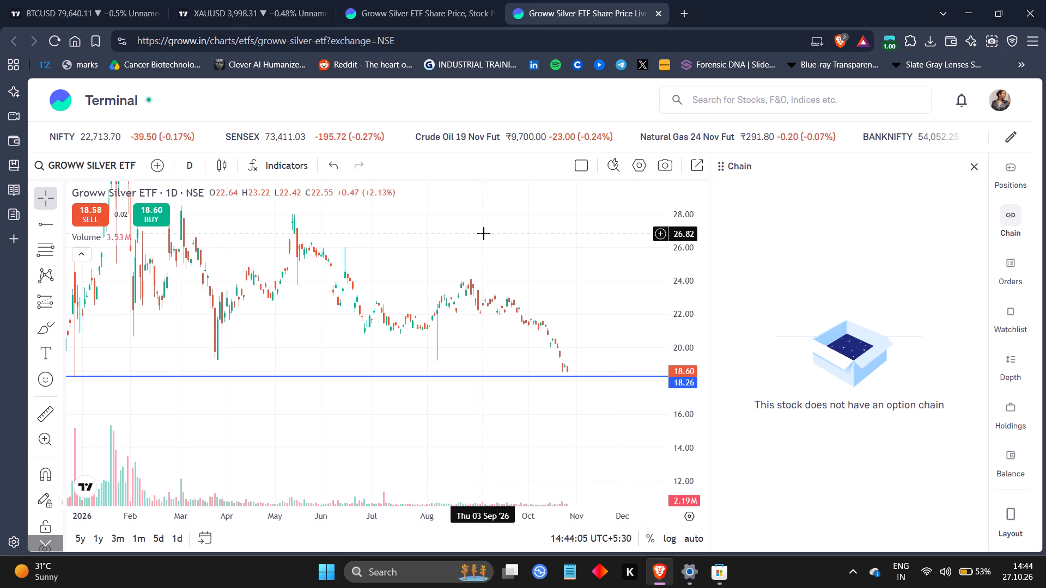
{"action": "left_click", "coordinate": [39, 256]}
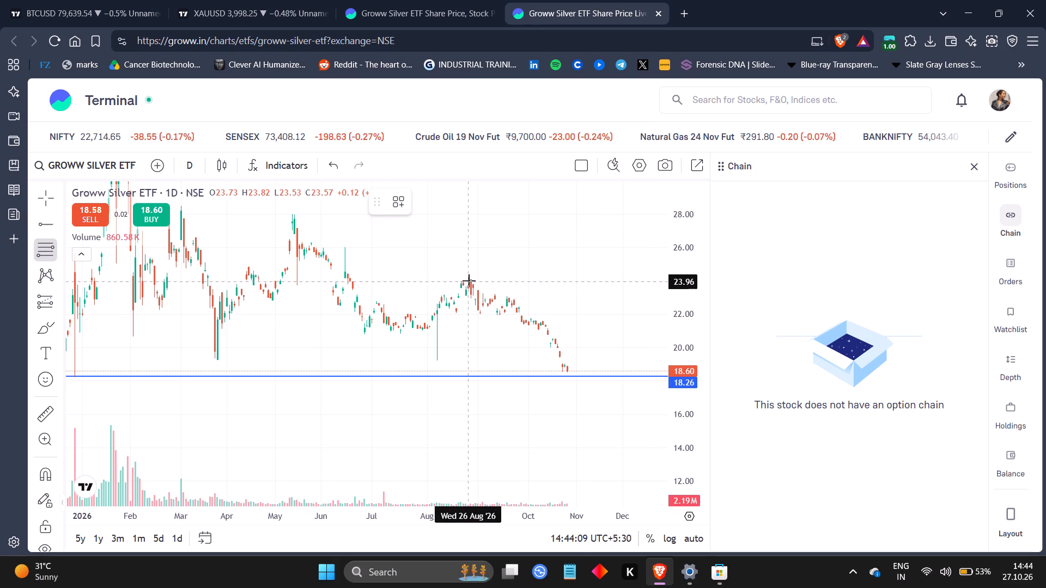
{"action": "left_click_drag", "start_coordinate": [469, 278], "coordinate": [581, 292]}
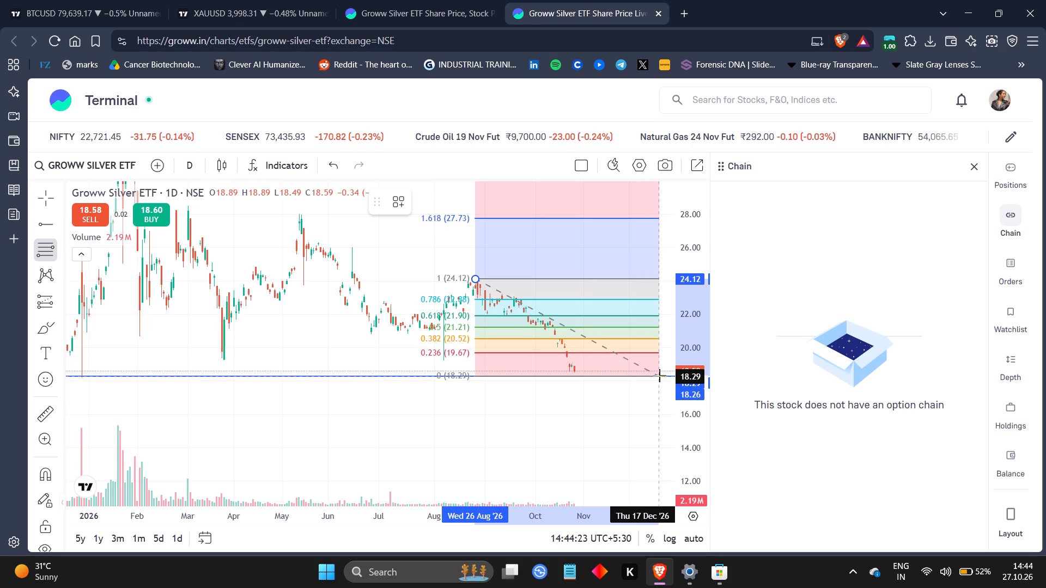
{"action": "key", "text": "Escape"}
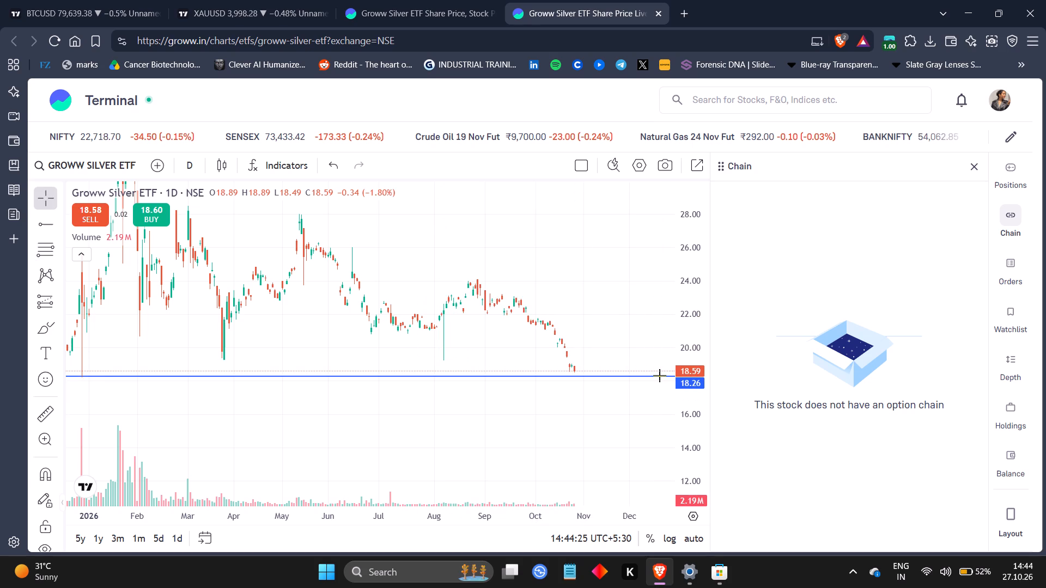
Add a fixed range volume profile over the decline from 28 Aug 2026 to 27 Oct 2026.
{"action": "left_click_drag", "start_coordinate": [635, 415], "coordinate": [490, 414]}
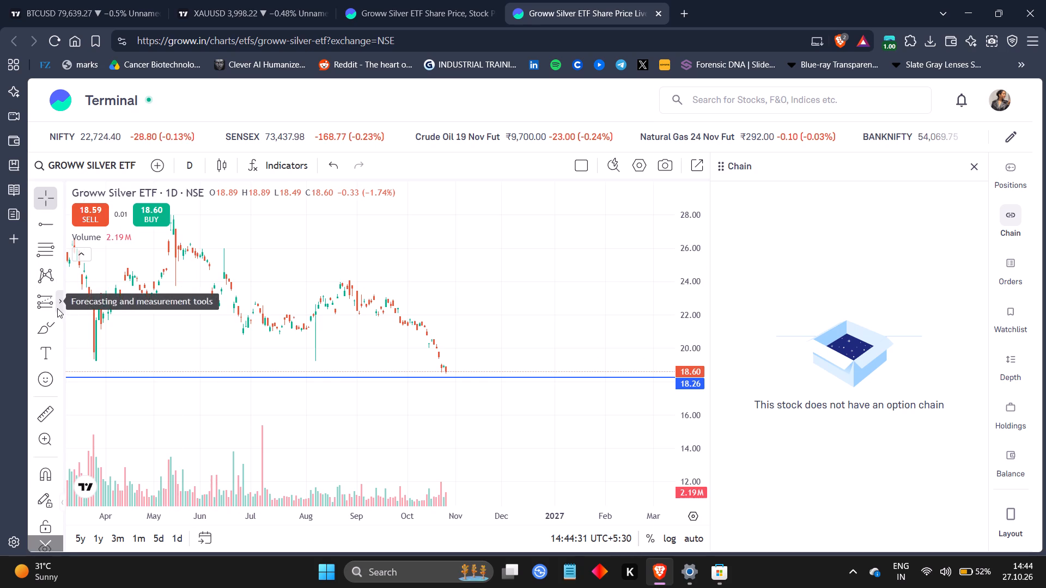
{"action": "left_click", "coordinate": [57, 308]}
{"action": "scroll", "coordinate": [123, 407], "scroll_direction": "down", "scroll_amount": 1}
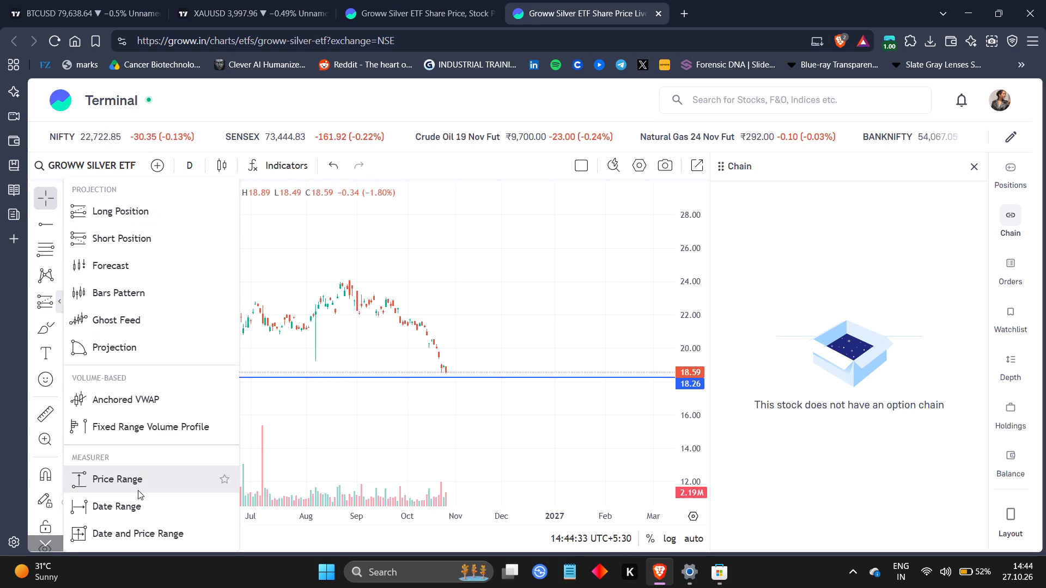
{"action": "left_click", "coordinate": [131, 433]}
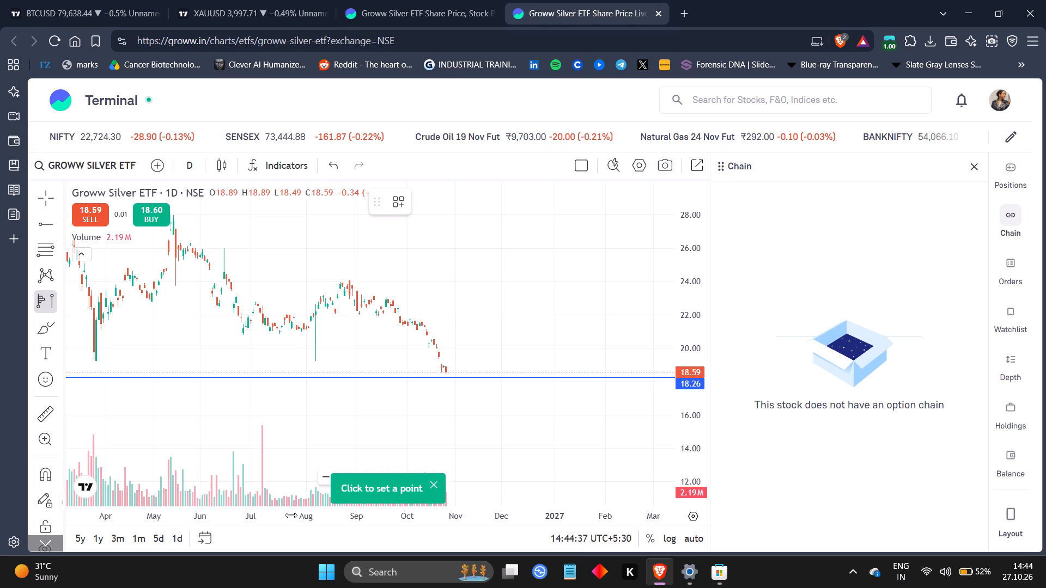
{"action": "left_click_drag", "start_coordinate": [291, 515], "coordinate": [360, 514]}
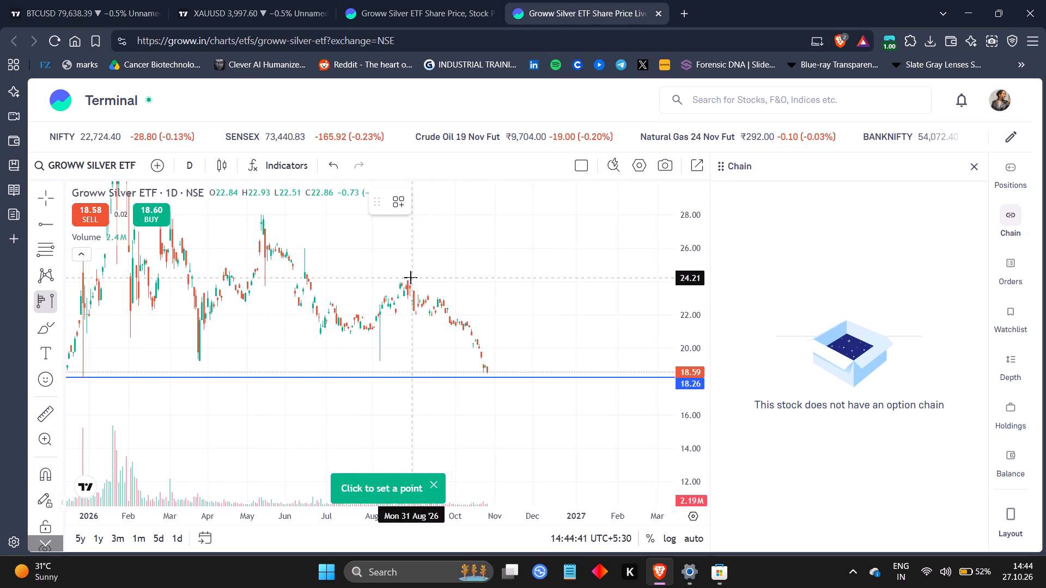
{"action": "left_click_drag", "start_coordinate": [410, 282], "coordinate": [555, 368]}
{"action": "left_click", "coordinate": [562, 370]}
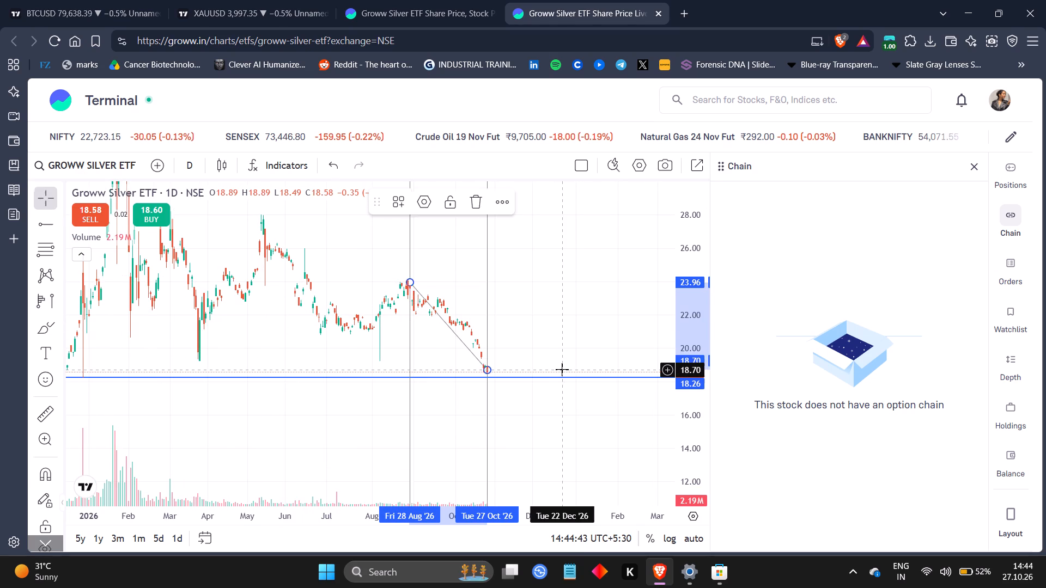
{"action": "left_click_drag", "start_coordinate": [558, 311], "coordinate": [582, 310]}
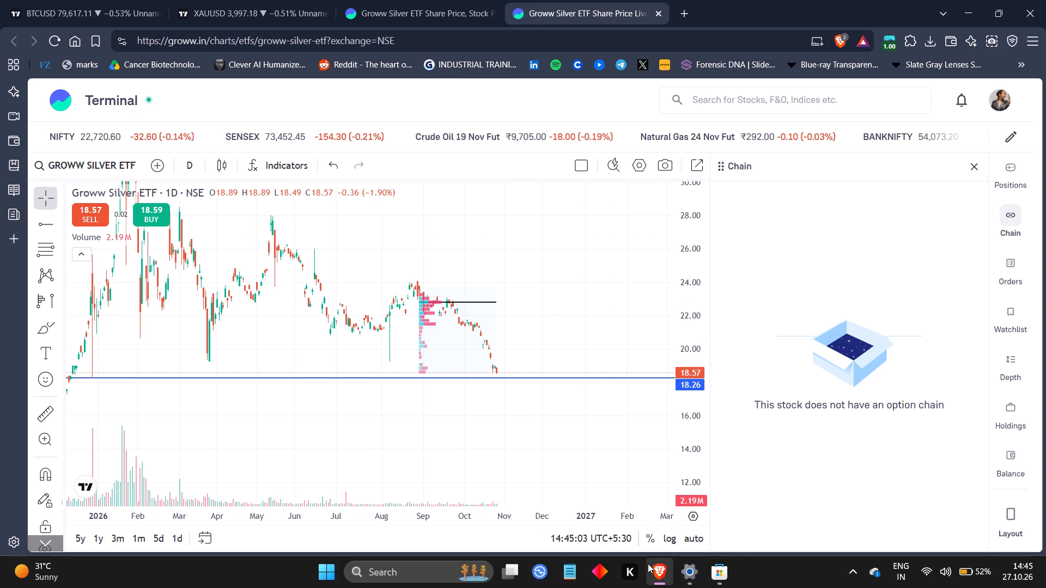
Switch from the browser to the K application.
{"action": "left_click", "coordinate": [633, 563]}
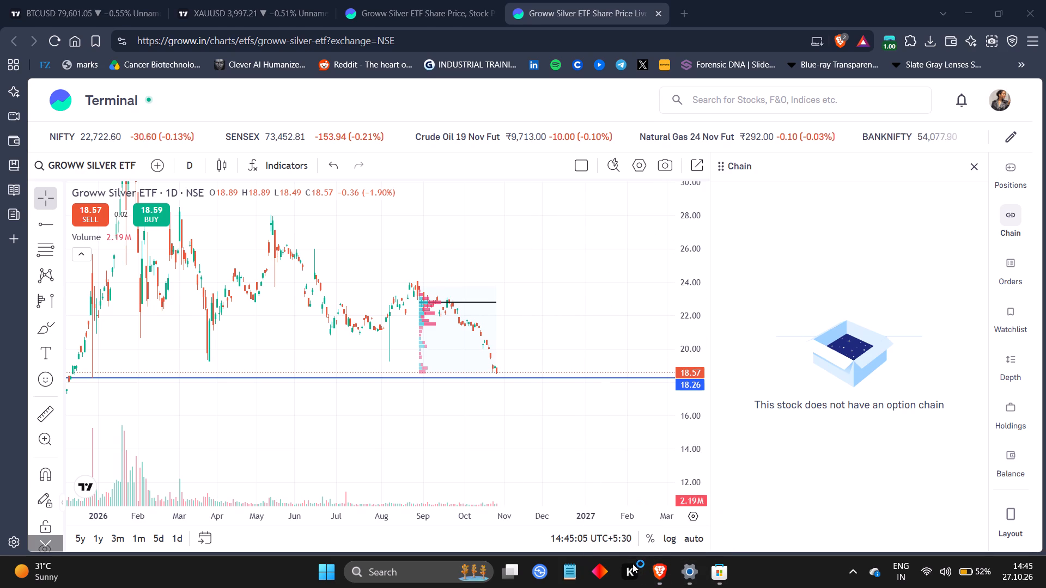
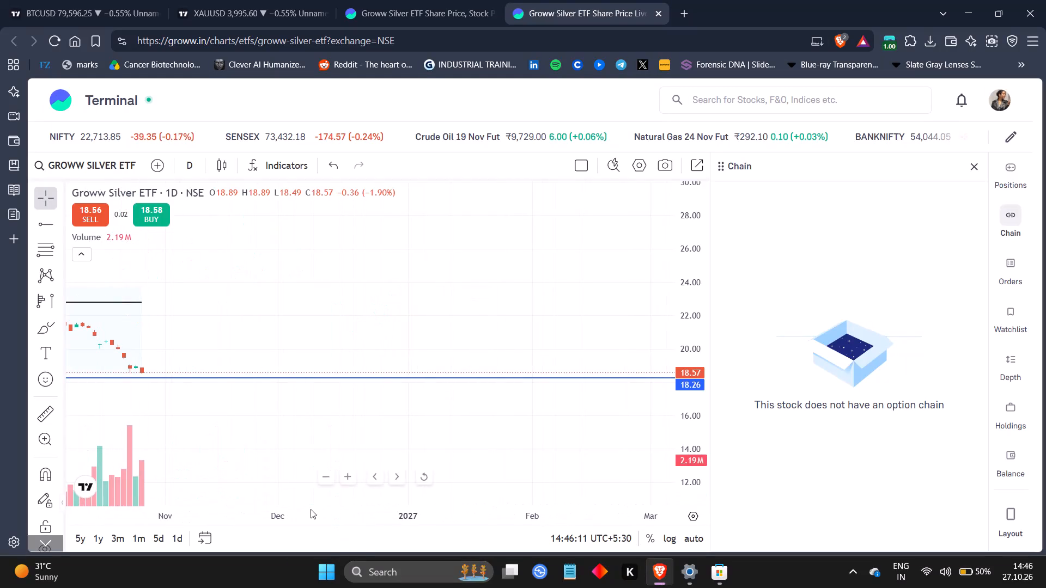
Examine the August to October 2026 decline on the daily chart against the volume profile's point of control and the 18.26 ray.
{"action": "left_click_drag", "start_coordinate": [227, 449], "coordinate": [646, 381]}
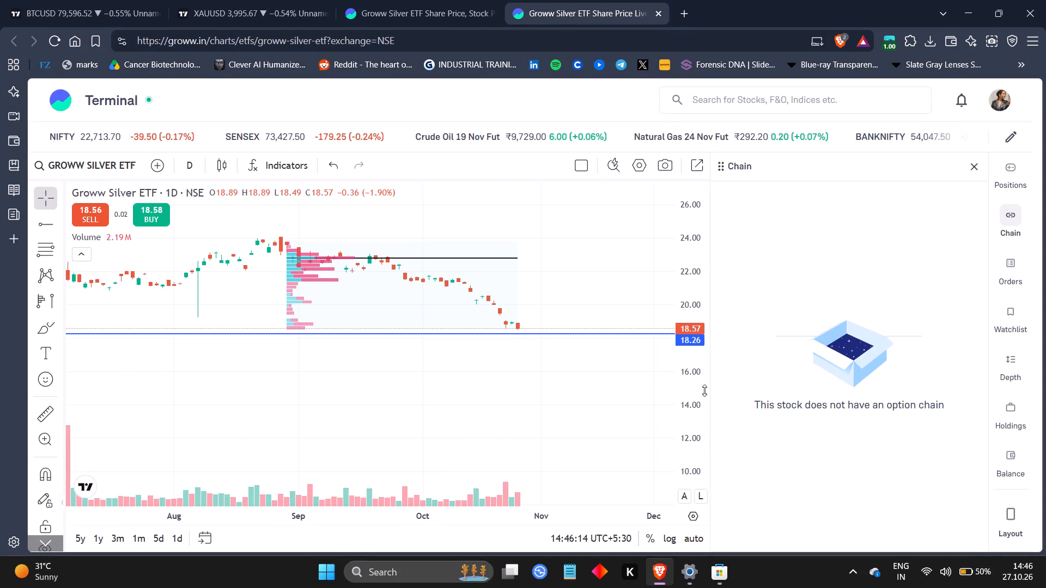
{"action": "left_click_drag", "start_coordinate": [691, 407], "coordinate": [661, 223]}
{"action": "left_click_drag", "start_coordinate": [618, 235], "coordinate": [618, 288]}
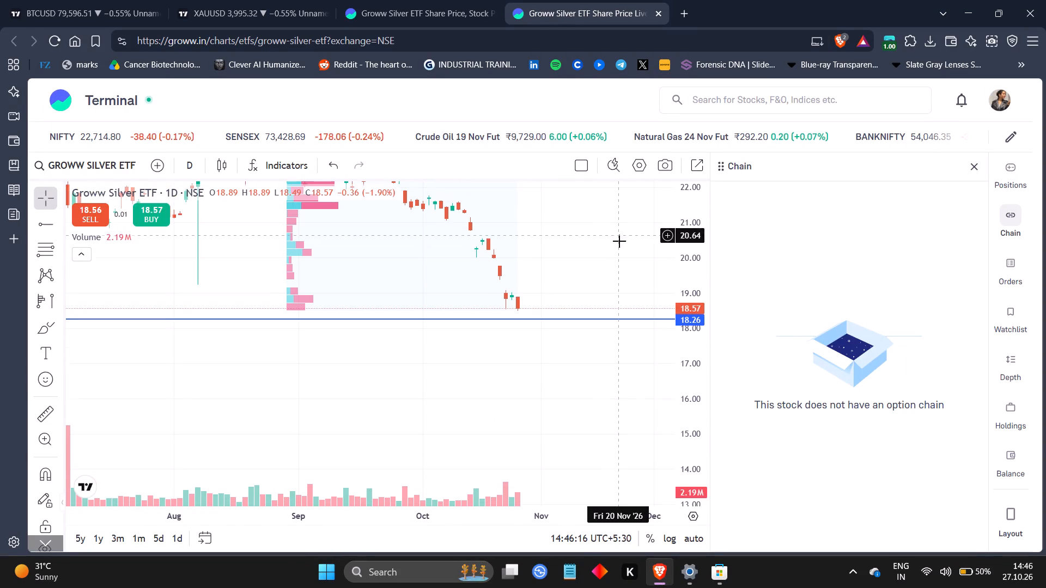
{"action": "left_click_drag", "start_coordinate": [618, 288], "coordinate": [599, 354]}
{"action": "left_click_drag", "start_coordinate": [599, 354], "coordinate": [610, 342]}
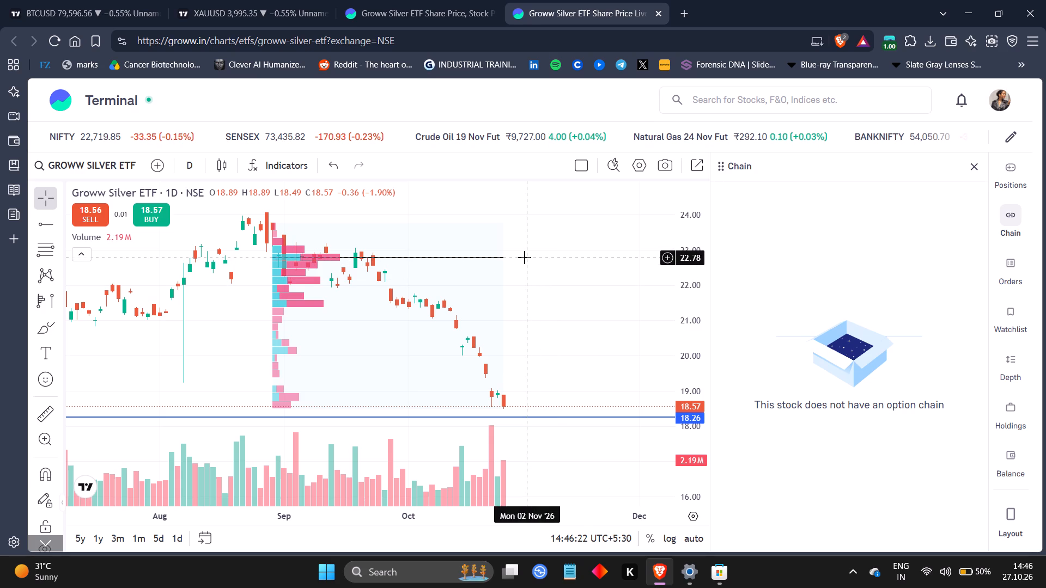
{"action": "left_click_drag", "start_coordinate": [525, 258], "coordinate": [458, 248]}
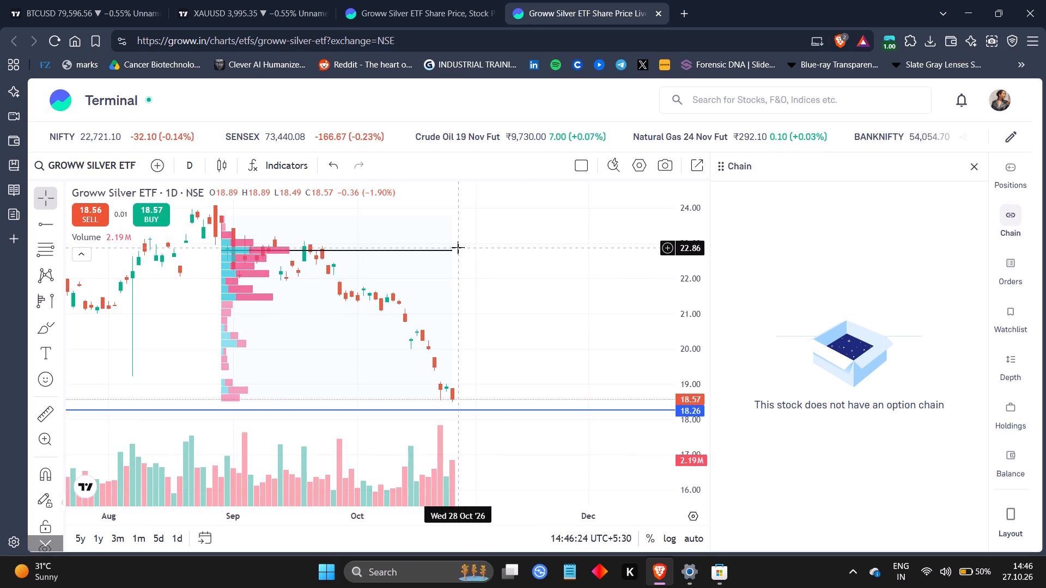
Leave the Groww Silver ETF overview page, search Groww for the Tata Silver Exchange Traded Fund and open its page at the price chart.
{"action": "left_click", "coordinate": [364, 0]}
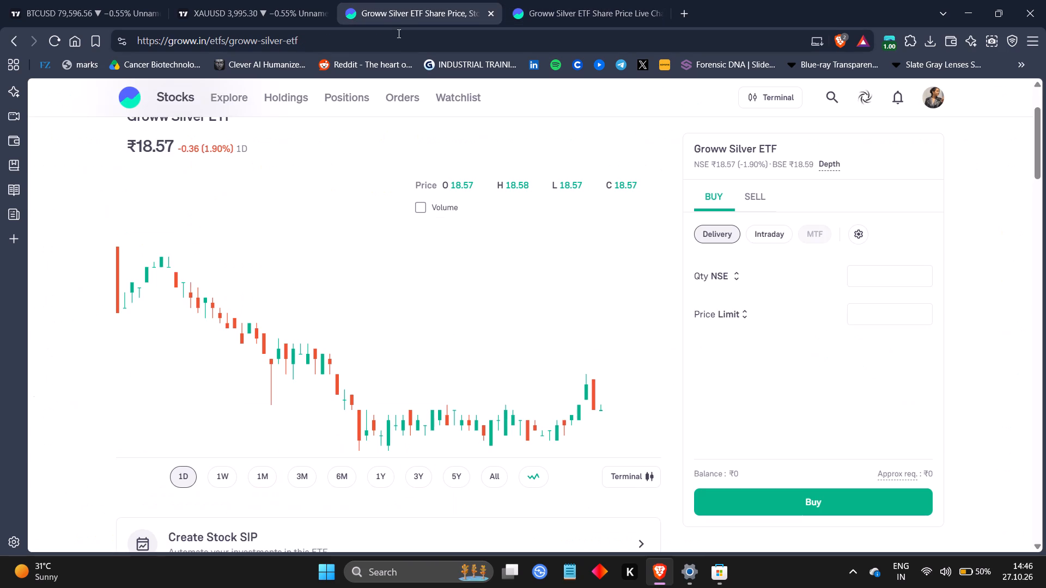
{"action": "left_click", "coordinate": [12, 39]}
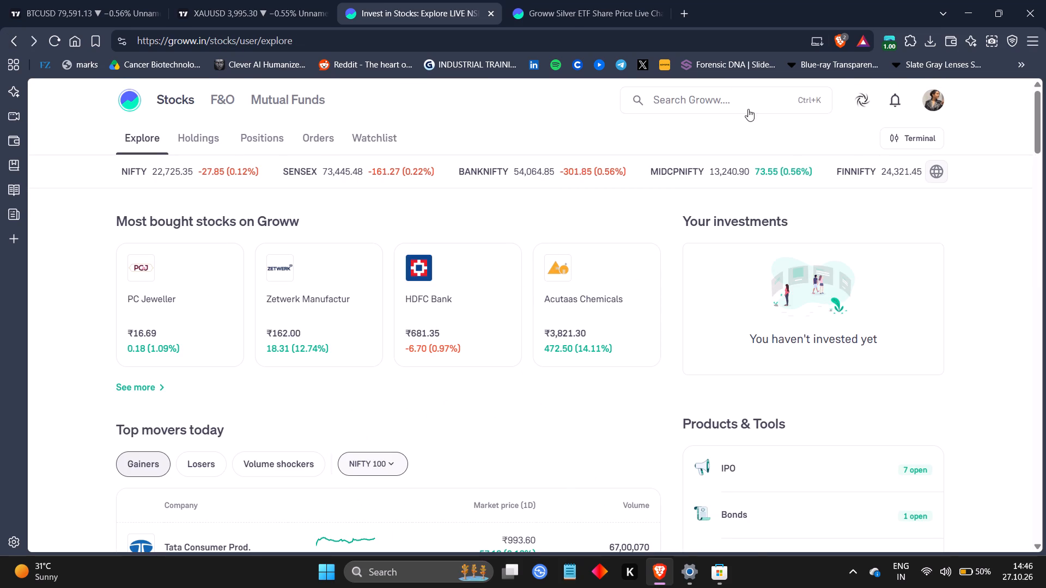
{"action": "left_click", "coordinate": [745, 102]}
{"action": "left_click", "coordinate": [449, 308]}
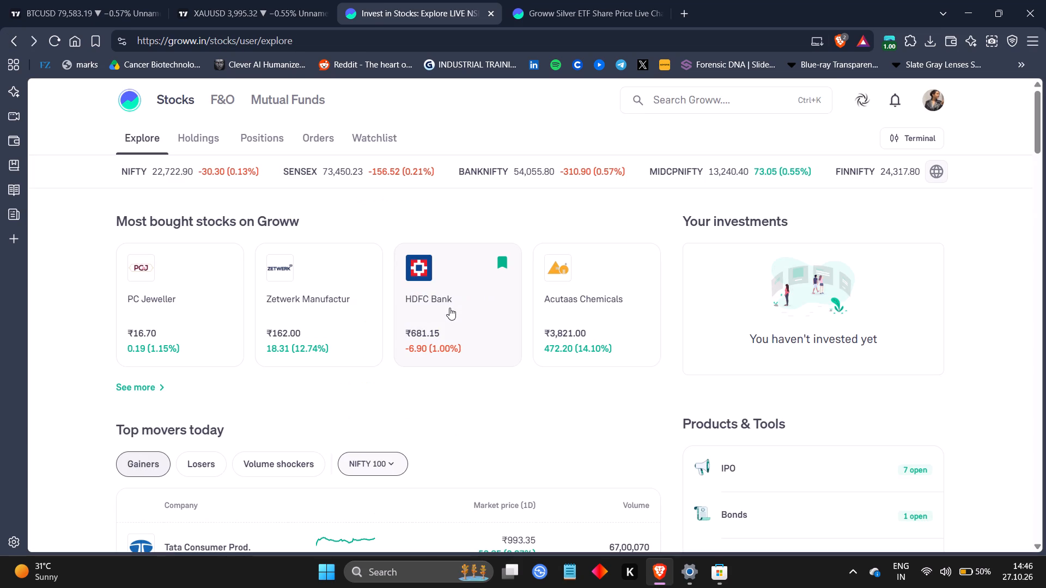
{"action": "scroll", "coordinate": [498, 404], "scroll_direction": "down", "scroll_amount": 1}
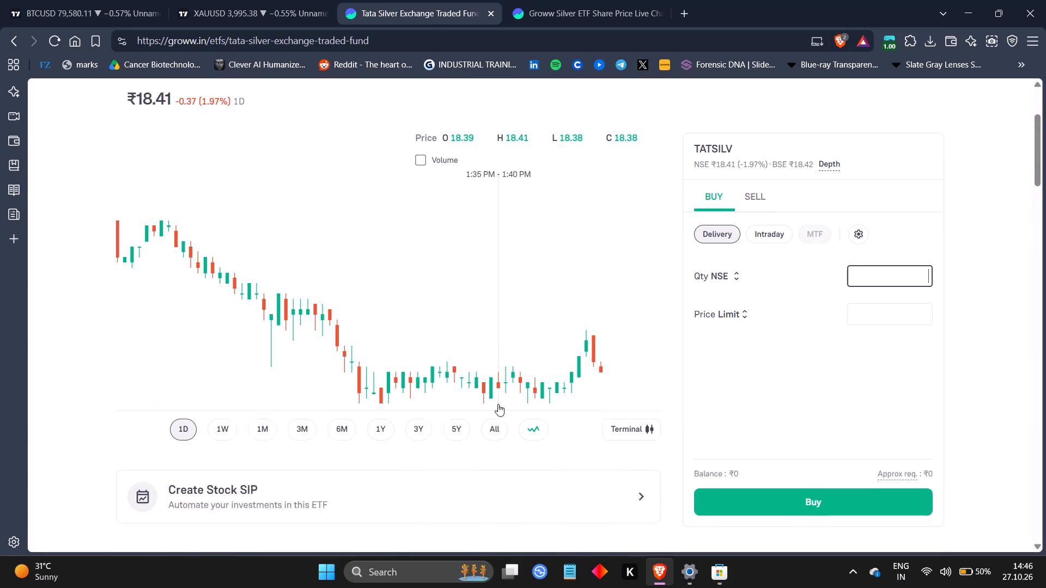
{"action": "scroll", "coordinate": [498, 404], "scroll_direction": "down", "scroll_amount": 1}
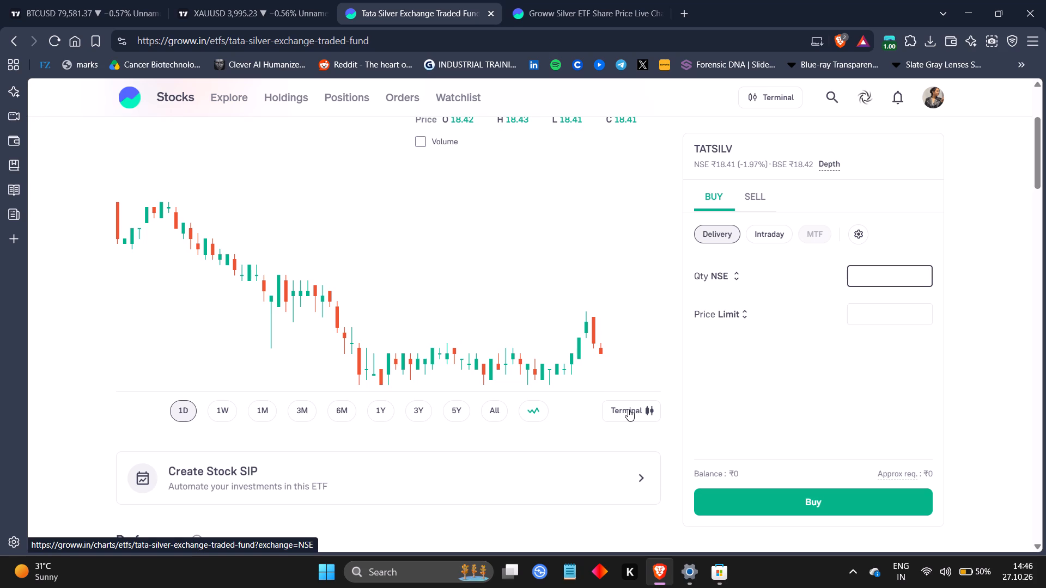
Switch from the browser to the K application.
{"action": "left_click", "coordinate": [634, 572]}
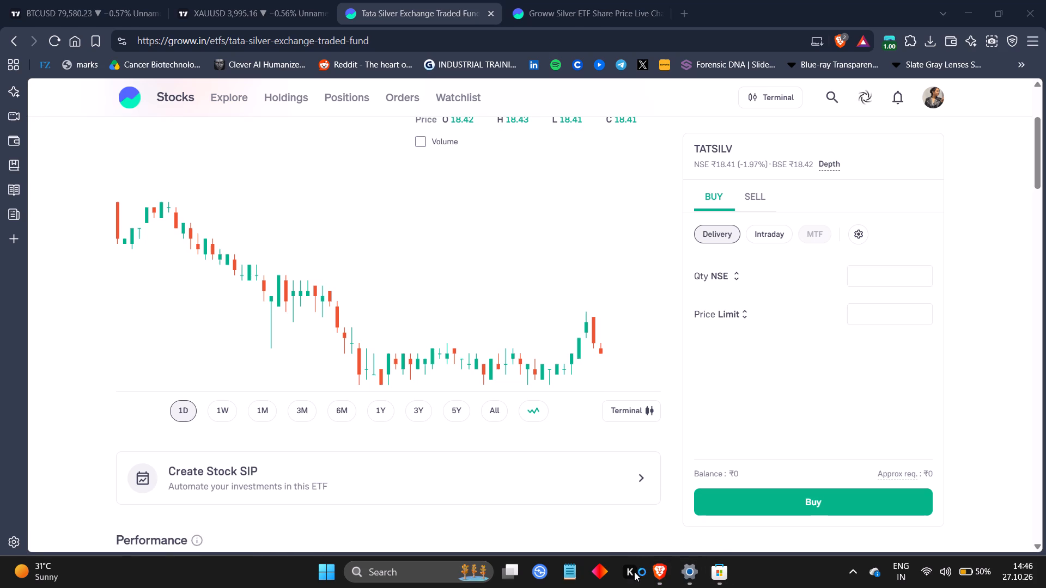
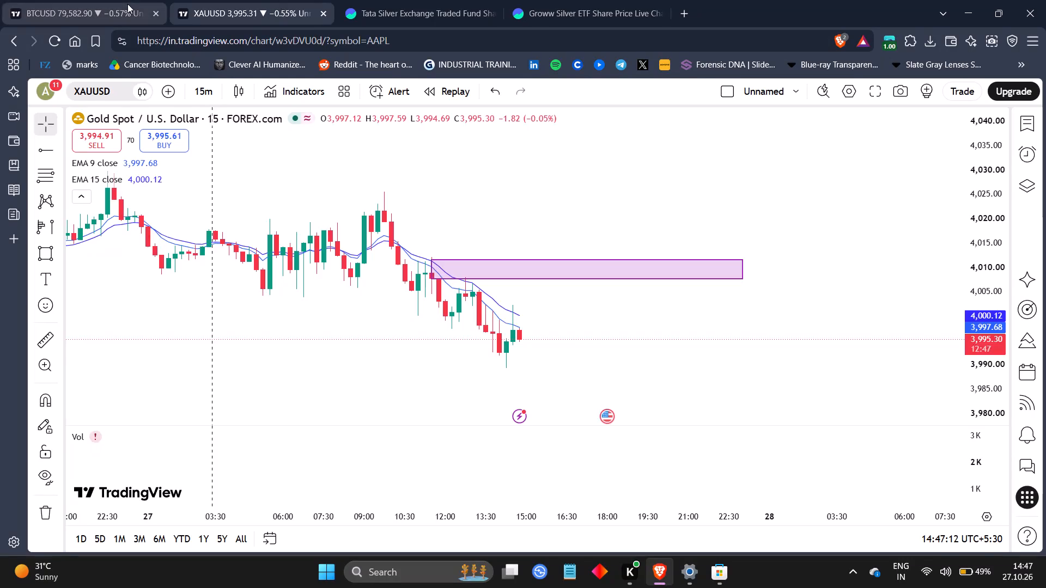
Switch to the BTCUSD chart and delete its existing fixed range volume profile.
{"action": "left_click", "coordinate": [127, 4]}
{"action": "left_click_drag", "start_coordinate": [699, 298], "coordinate": [697, 291]}
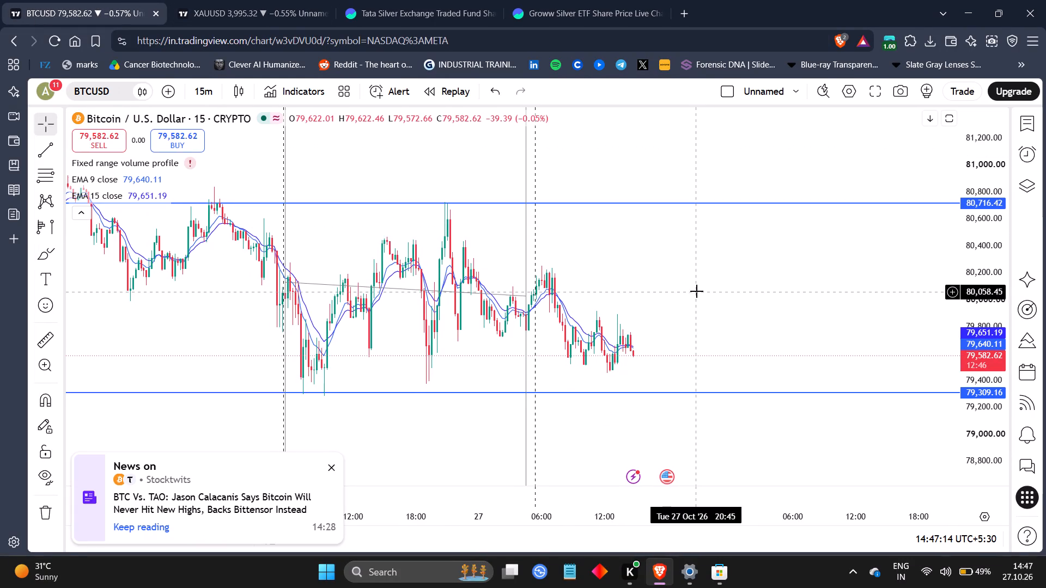
{"action": "left_click", "coordinate": [513, 291]}
{"action": "left_click", "coordinate": [522, 296]}
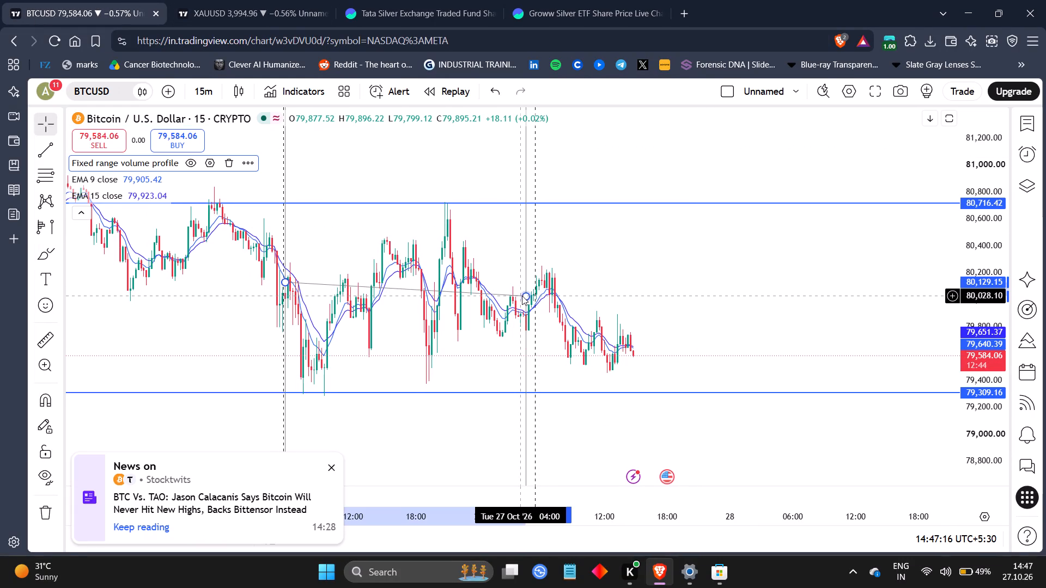
{"action": "key", "text": "BackSpace"}
Return to the XAUUSD chart and set its interval to 5 minutes.
{"action": "left_click", "coordinate": [257, 0]}
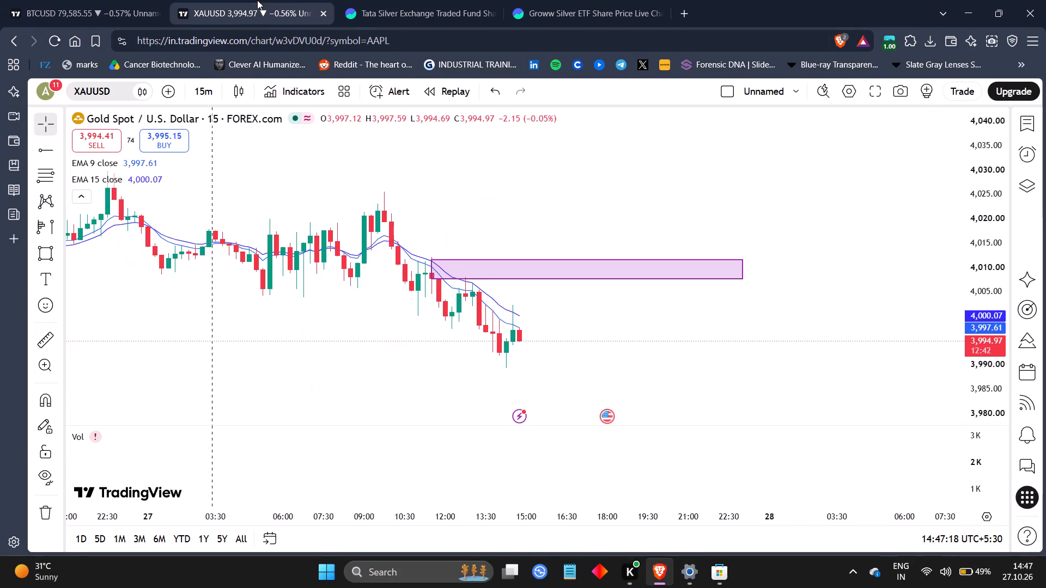
{"action": "key", "text": "5"}
{"action": "key", "text": "Return"}
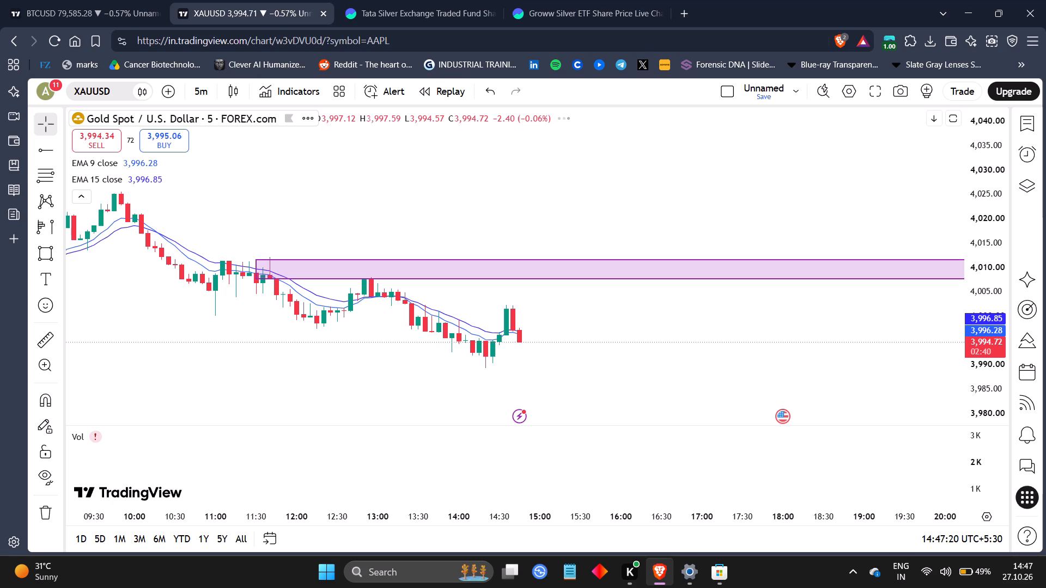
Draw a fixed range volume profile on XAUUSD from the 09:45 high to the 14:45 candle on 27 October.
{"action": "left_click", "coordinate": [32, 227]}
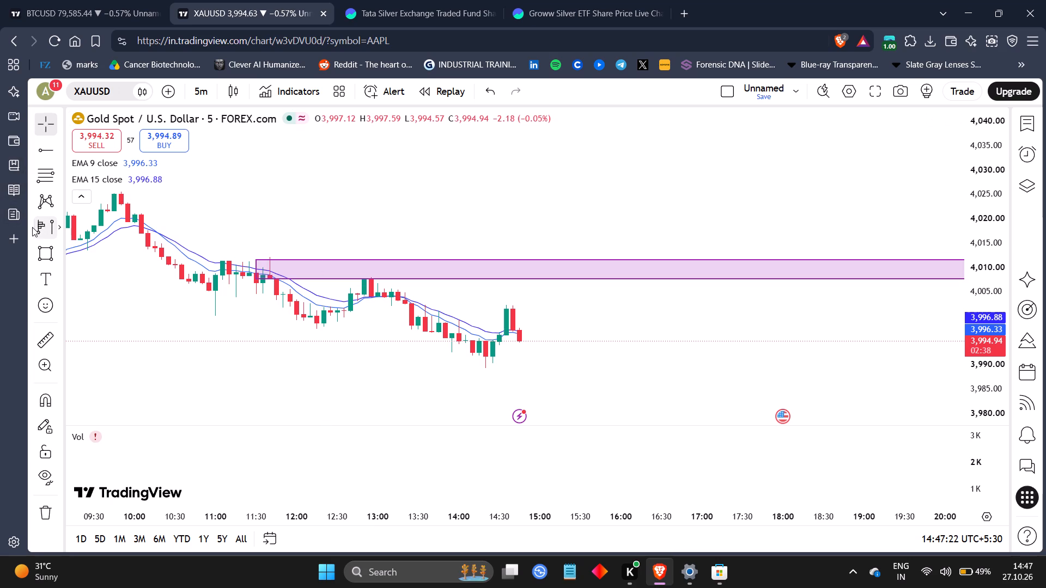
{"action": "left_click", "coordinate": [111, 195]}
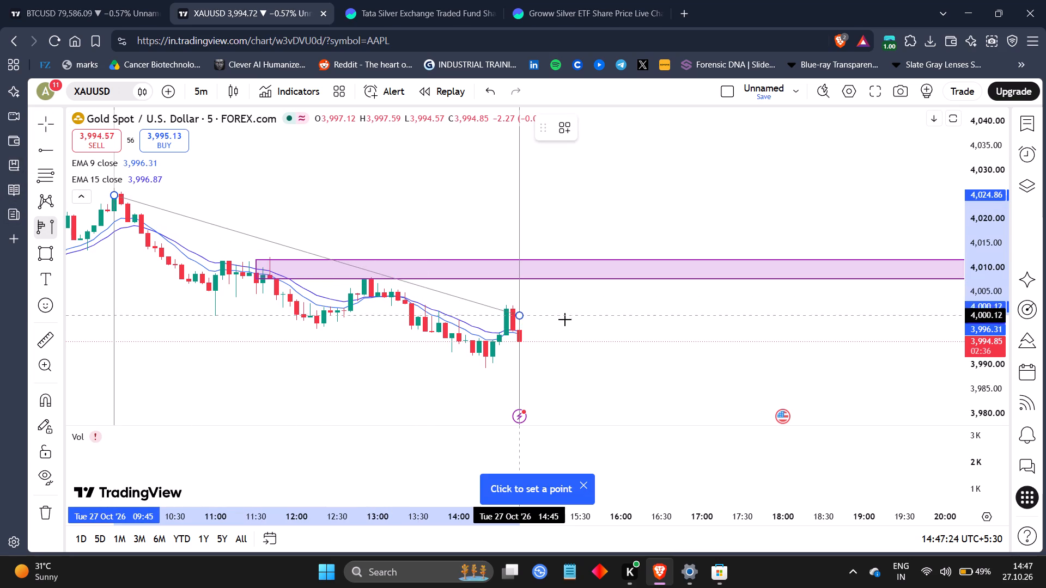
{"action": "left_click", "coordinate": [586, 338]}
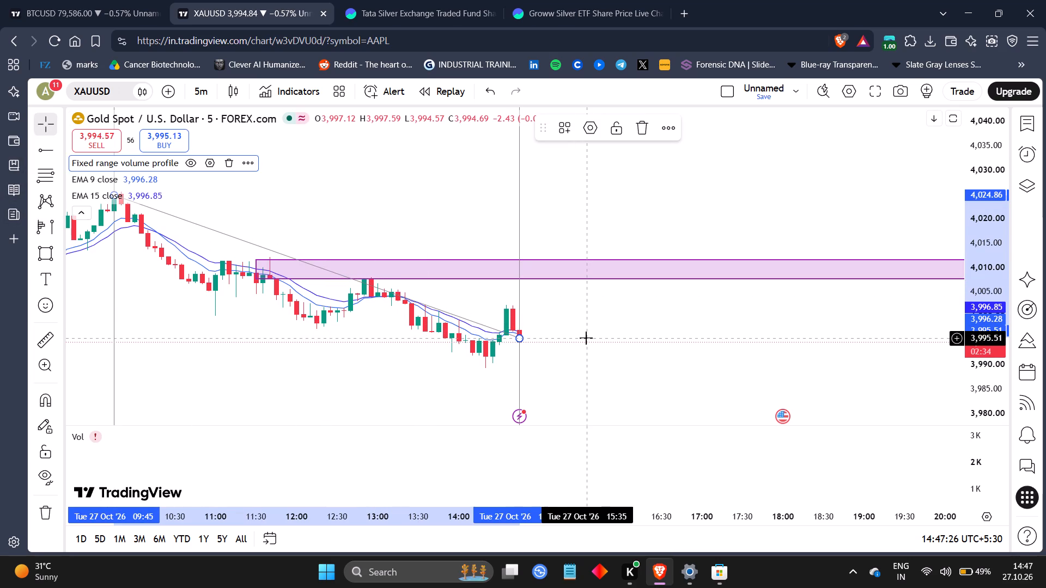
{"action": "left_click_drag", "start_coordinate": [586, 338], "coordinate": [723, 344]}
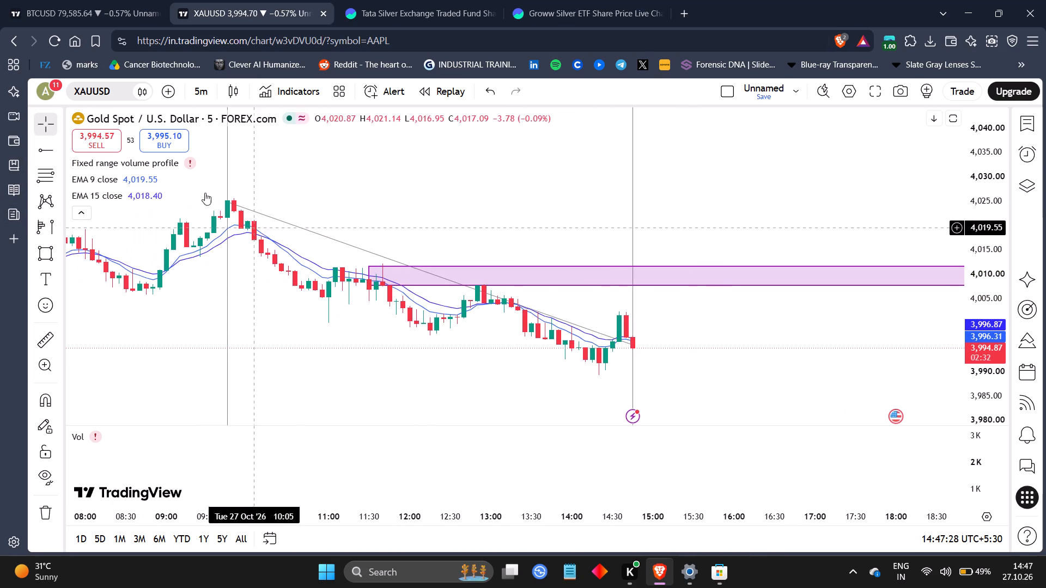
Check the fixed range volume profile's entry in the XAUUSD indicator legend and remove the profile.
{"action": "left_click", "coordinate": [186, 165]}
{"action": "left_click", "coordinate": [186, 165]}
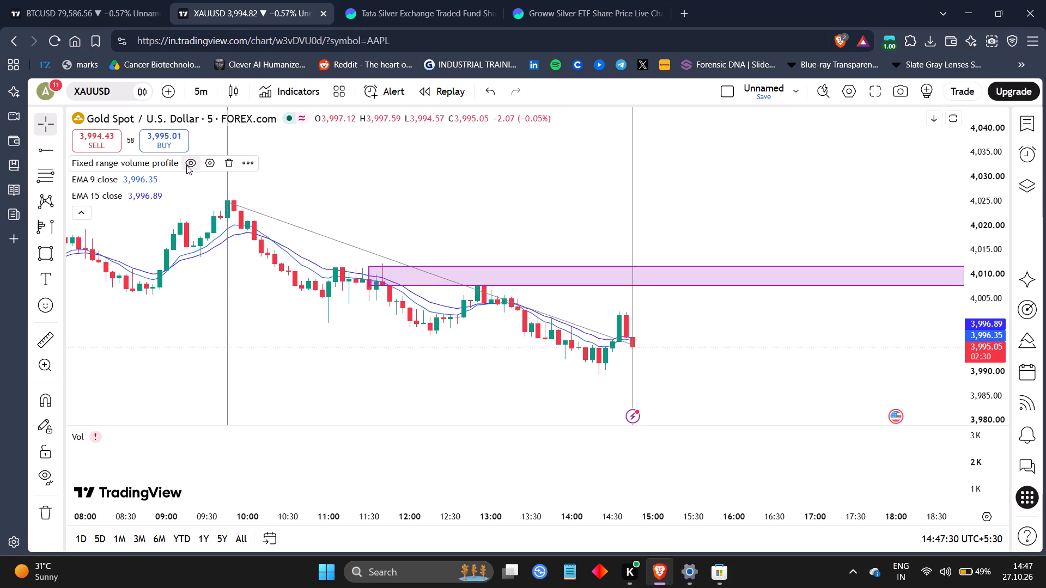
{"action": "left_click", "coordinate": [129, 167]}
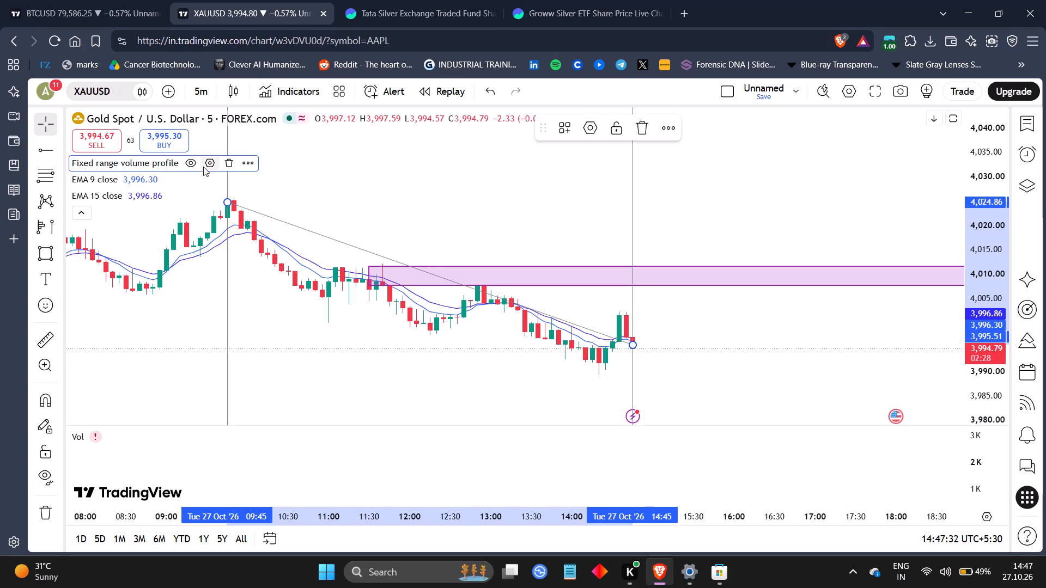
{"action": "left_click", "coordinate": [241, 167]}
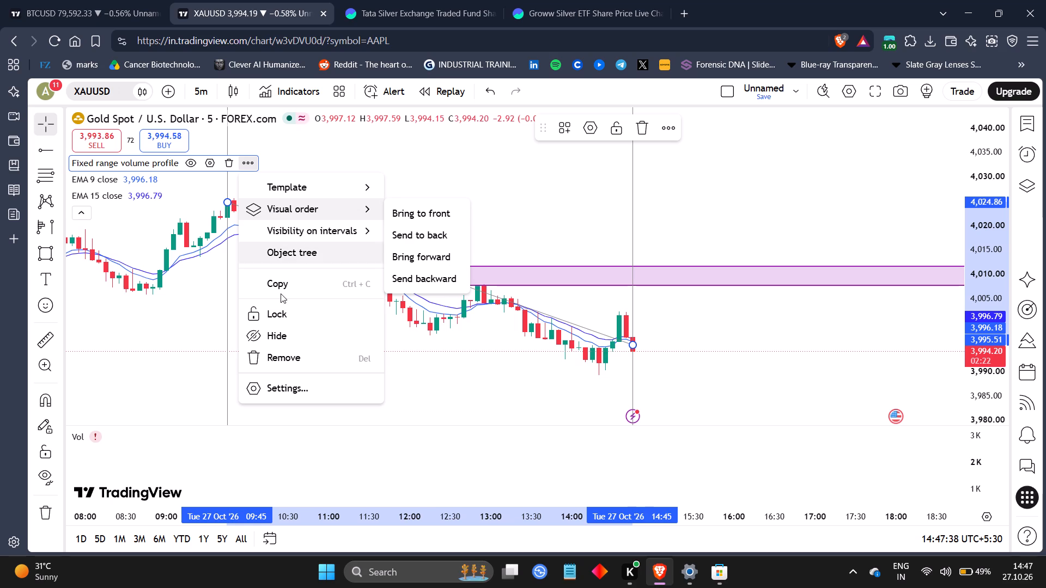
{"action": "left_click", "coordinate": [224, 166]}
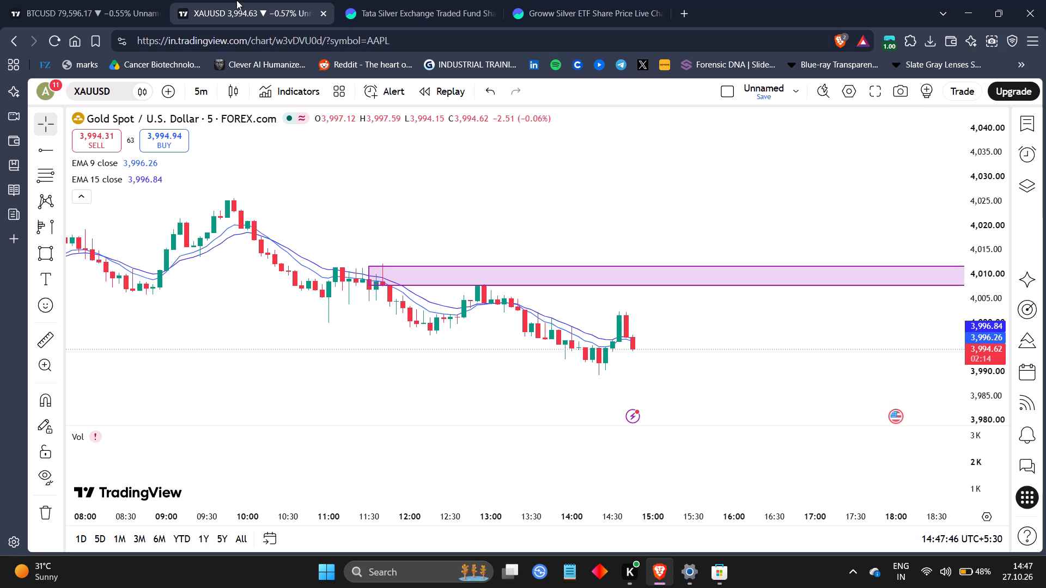
Change the chart symbol from XAUUSD to EURUSD.
{"action": "left_click", "coordinate": [96, 99]}
{"action": "key", "text": "BackSpace"}
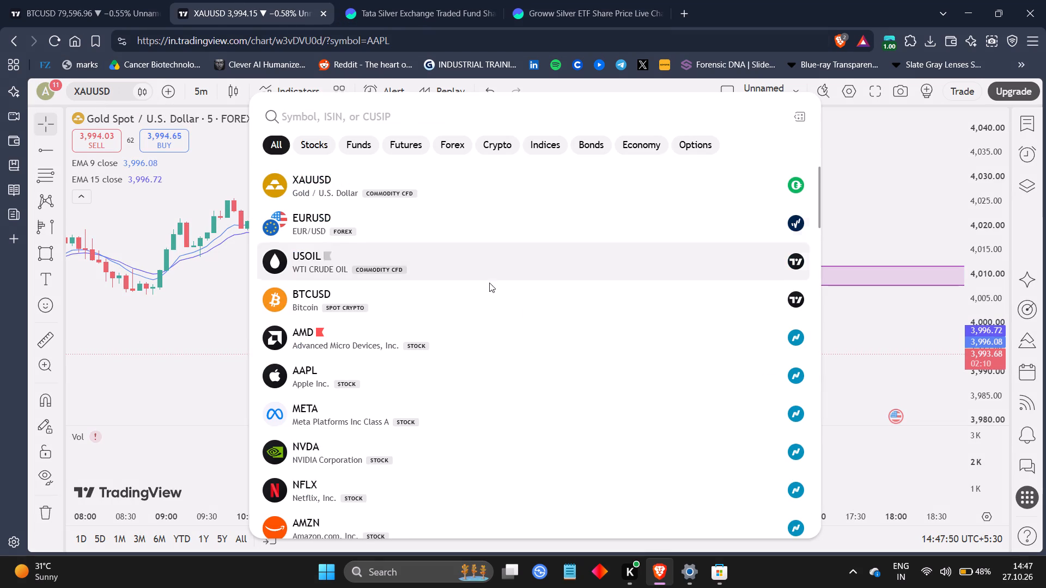
{"action": "left_click", "coordinate": [473, 241]}
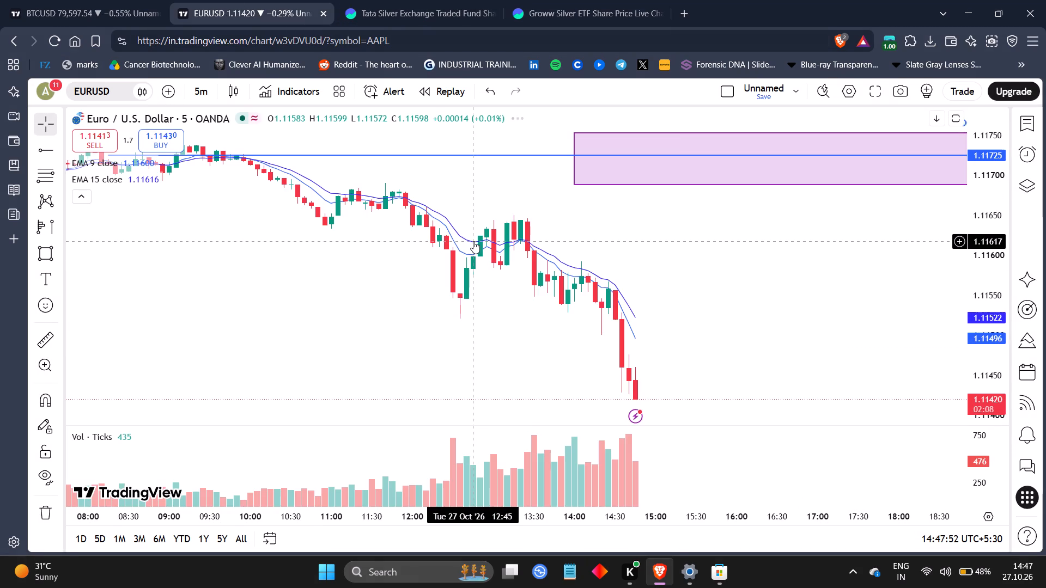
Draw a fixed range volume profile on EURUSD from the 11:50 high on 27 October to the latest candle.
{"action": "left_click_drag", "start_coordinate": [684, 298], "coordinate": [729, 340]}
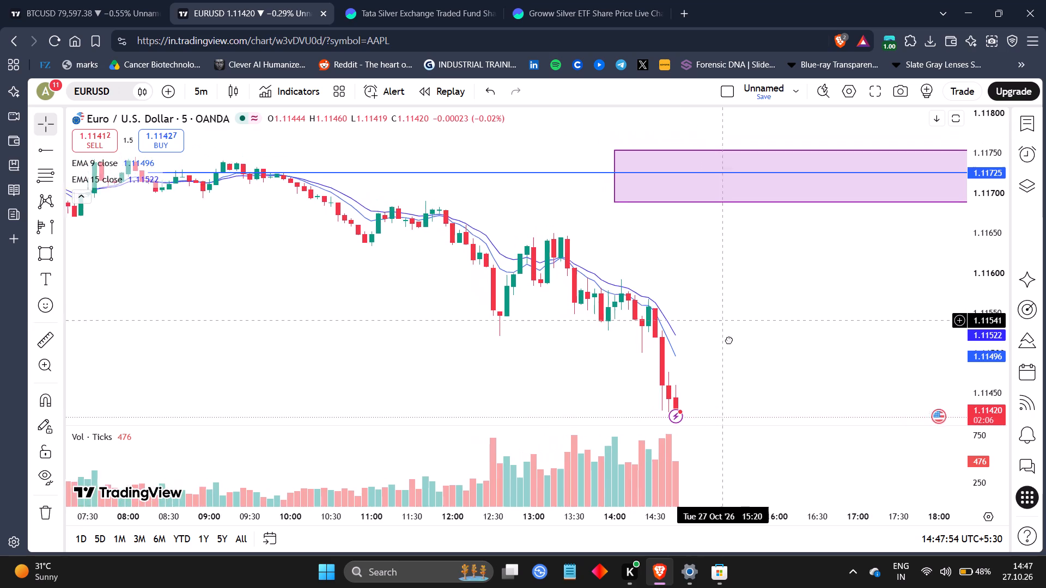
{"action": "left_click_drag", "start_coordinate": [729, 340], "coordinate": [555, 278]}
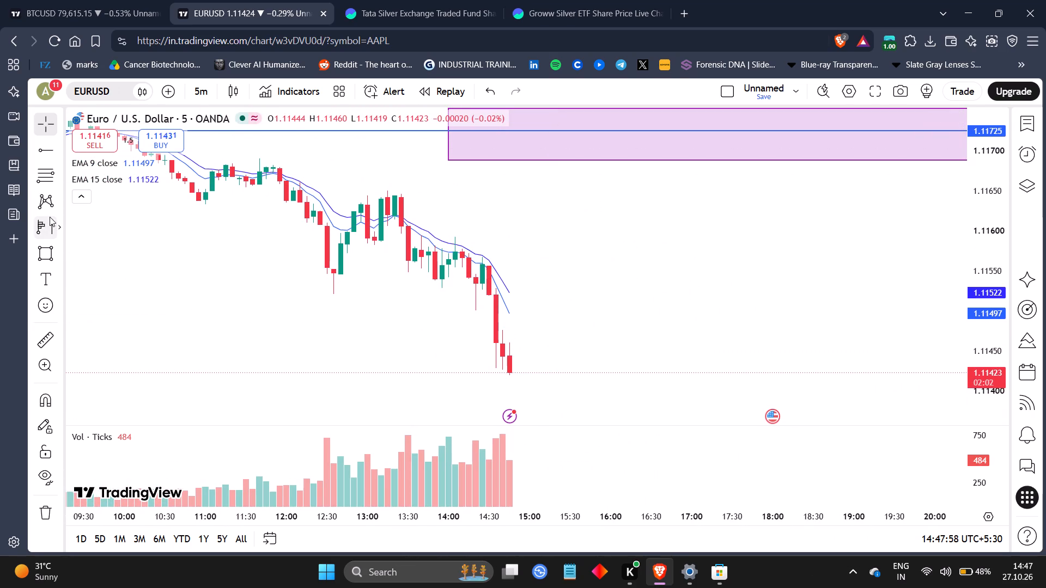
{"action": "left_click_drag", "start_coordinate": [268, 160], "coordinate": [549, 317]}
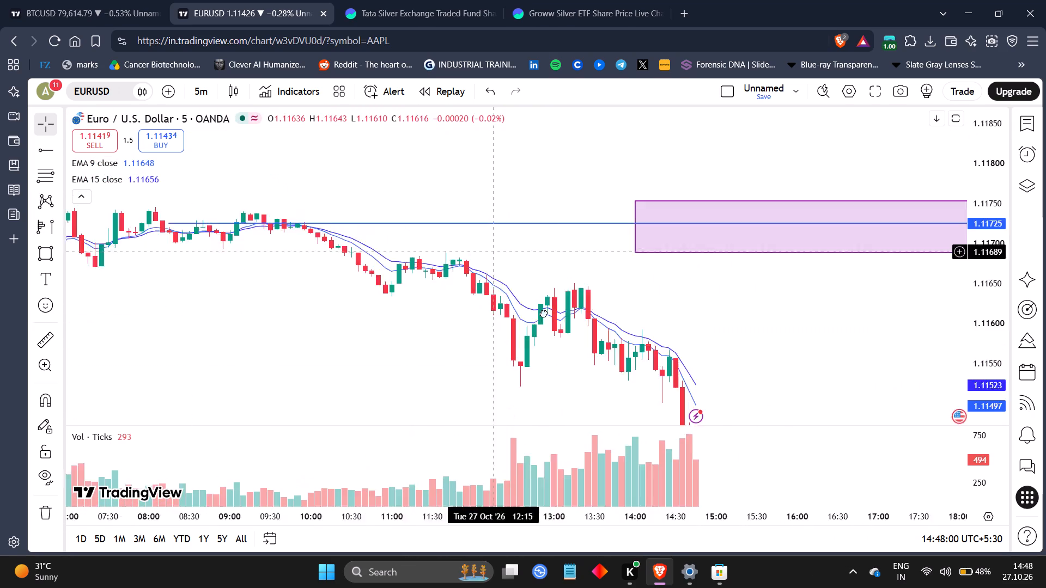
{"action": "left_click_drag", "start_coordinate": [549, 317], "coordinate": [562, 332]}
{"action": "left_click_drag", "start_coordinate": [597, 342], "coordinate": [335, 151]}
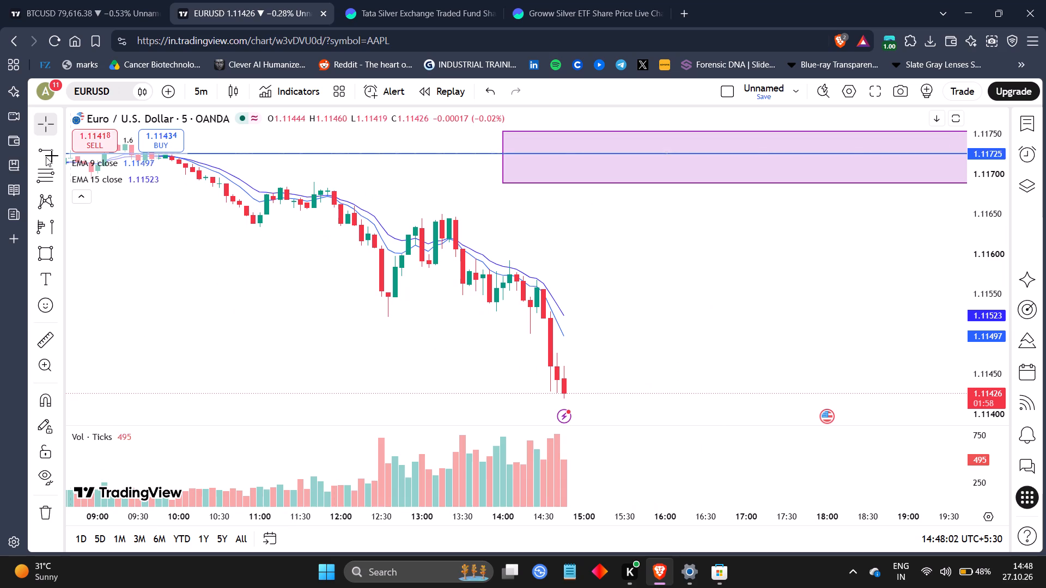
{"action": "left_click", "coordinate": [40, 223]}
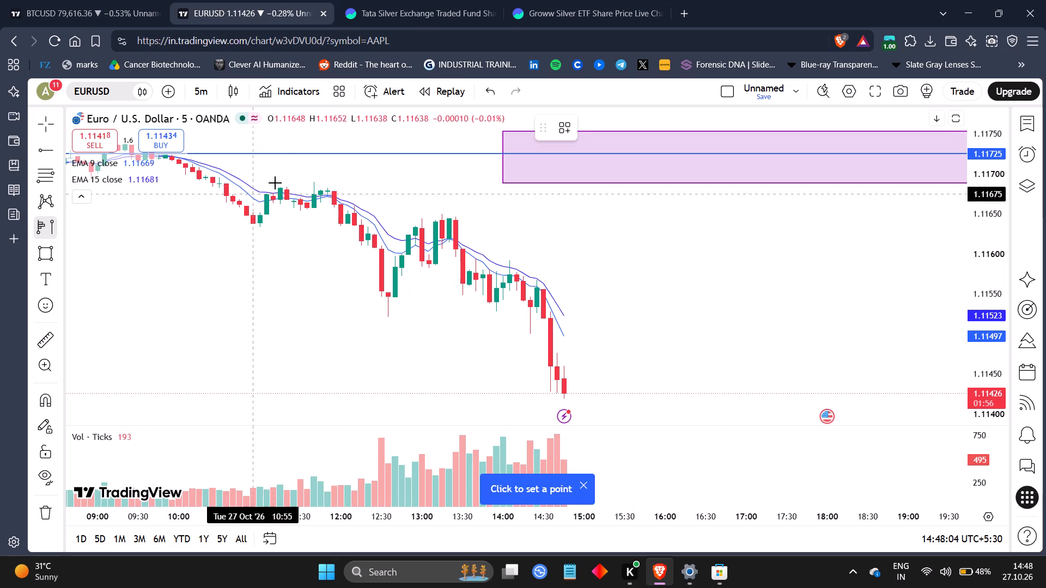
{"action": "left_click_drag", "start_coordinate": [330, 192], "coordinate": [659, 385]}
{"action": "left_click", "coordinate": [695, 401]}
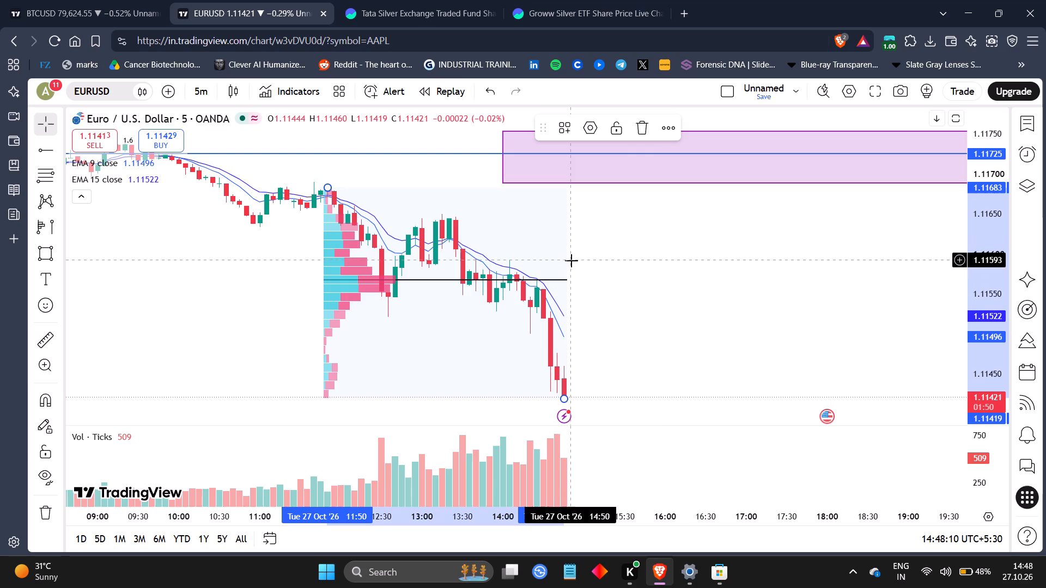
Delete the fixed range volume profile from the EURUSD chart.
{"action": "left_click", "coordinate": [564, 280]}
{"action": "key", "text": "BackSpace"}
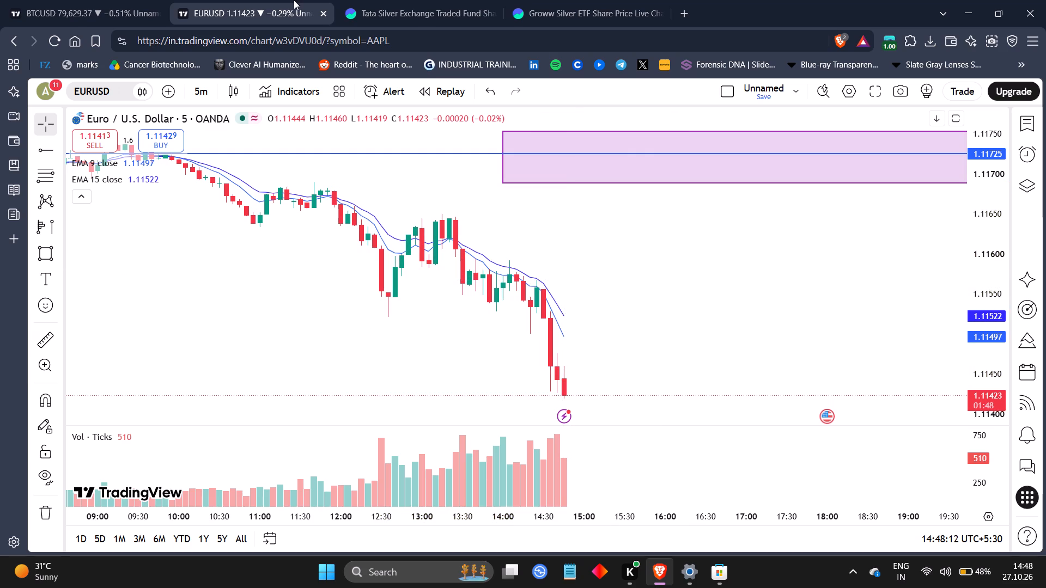
On the BTCUSD chart, draw a fixed range volume profile from 26 October 05:30 to 27 October 05:15, between the dashed vertical lines.
{"action": "left_click", "coordinate": [135, 0]}
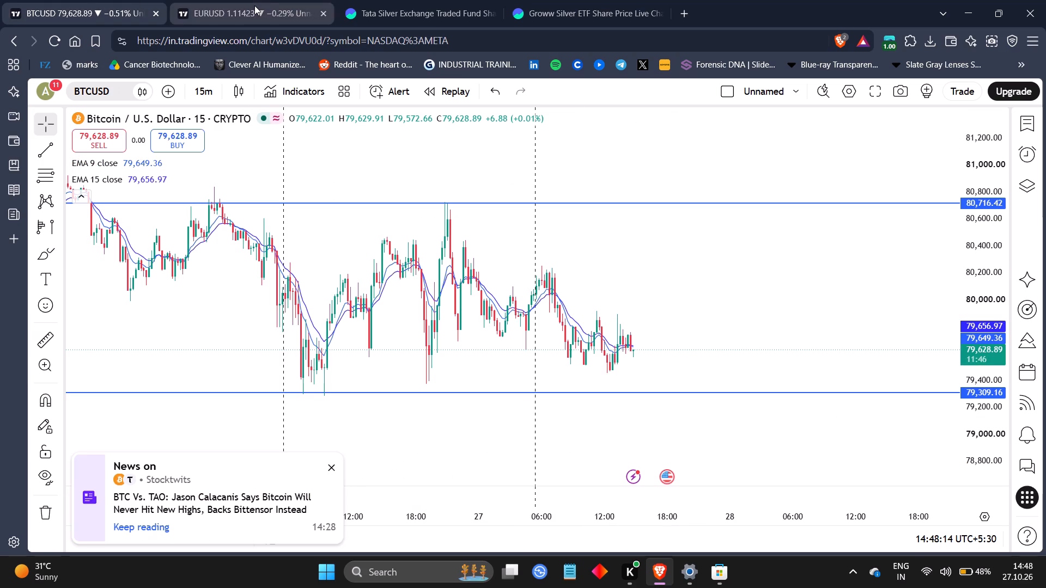
{"action": "left_click_drag", "start_coordinate": [360, 294], "coordinate": [381, 257]}
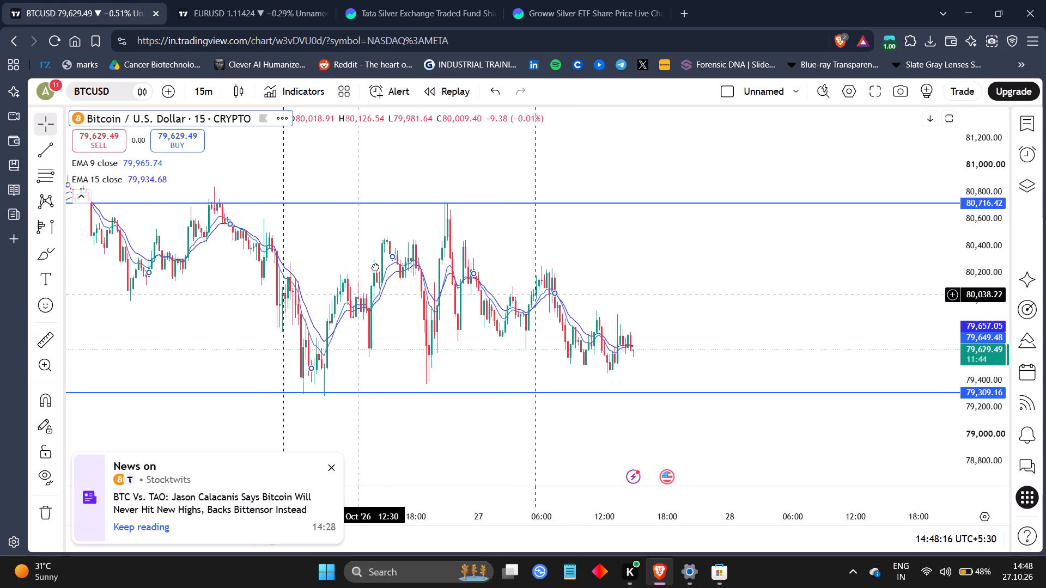
{"action": "left_click_drag", "start_coordinate": [381, 257], "coordinate": [387, 243]}
{"action": "left_click_drag", "start_coordinate": [489, 517], "coordinate": [247, 497]}
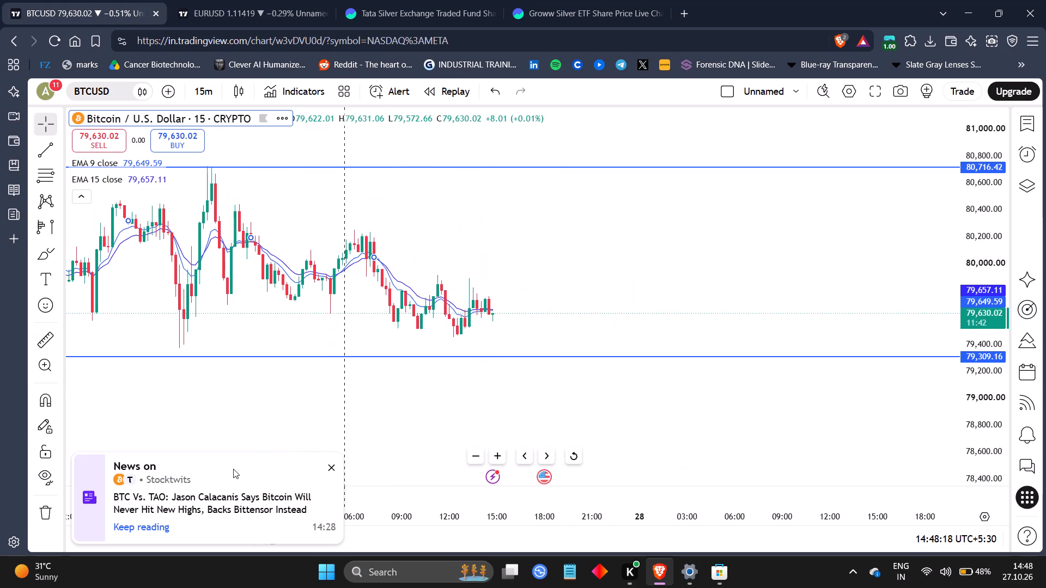
{"action": "left_click_drag", "start_coordinate": [233, 469], "coordinate": [647, 436]}
{"action": "left_click_drag", "start_coordinate": [472, 429], "coordinate": [925, 389]}
{"action": "left_click_drag", "start_coordinate": [752, 388], "coordinate": [565, 416]}
{"action": "left_click_drag", "start_coordinate": [565, 416], "coordinate": [549, 425]}
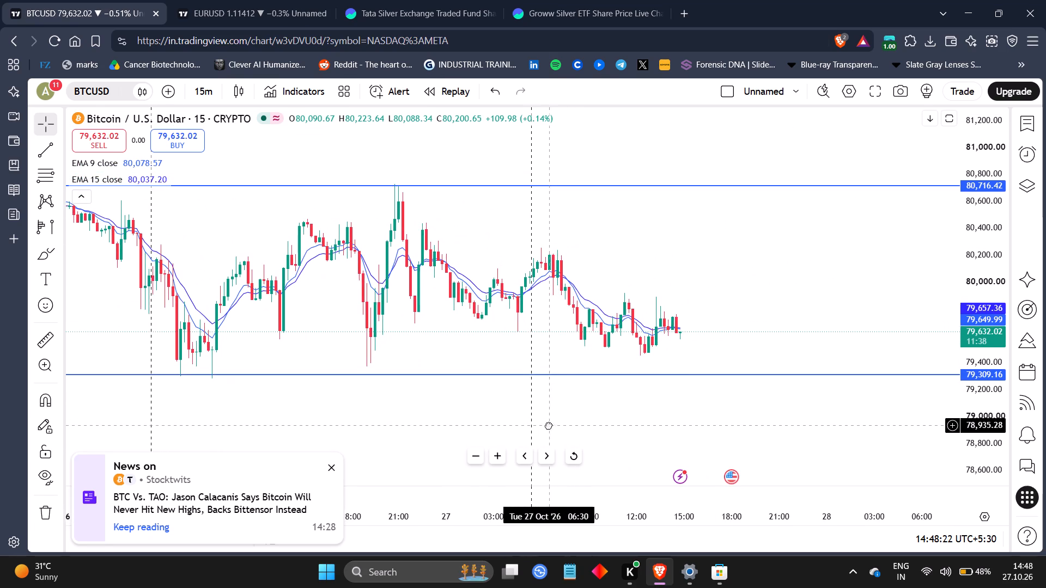
{"action": "left_click_drag", "start_coordinate": [549, 425], "coordinate": [546, 426]}
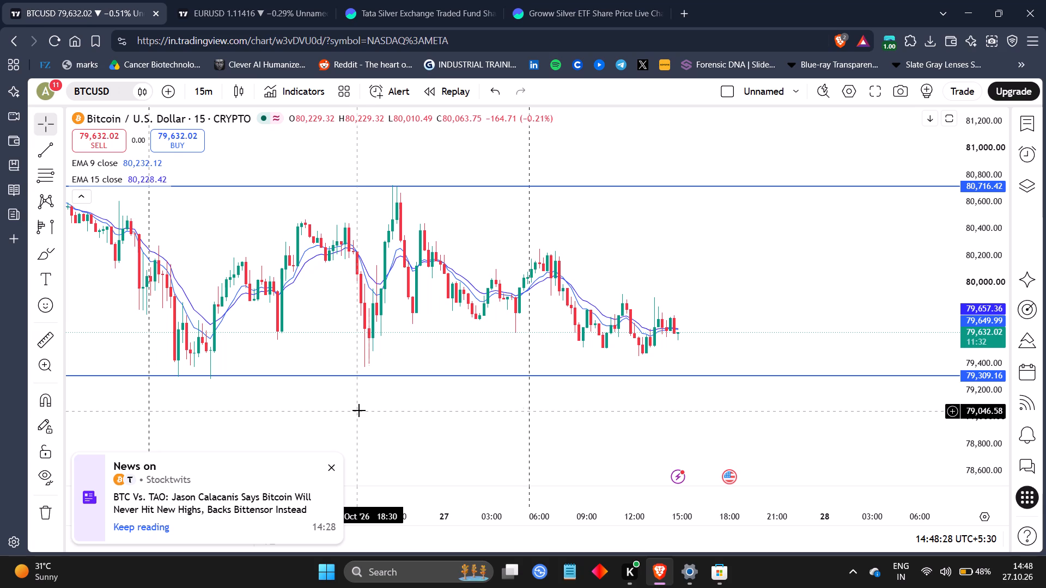
{"action": "left_click", "coordinate": [29, 226]}
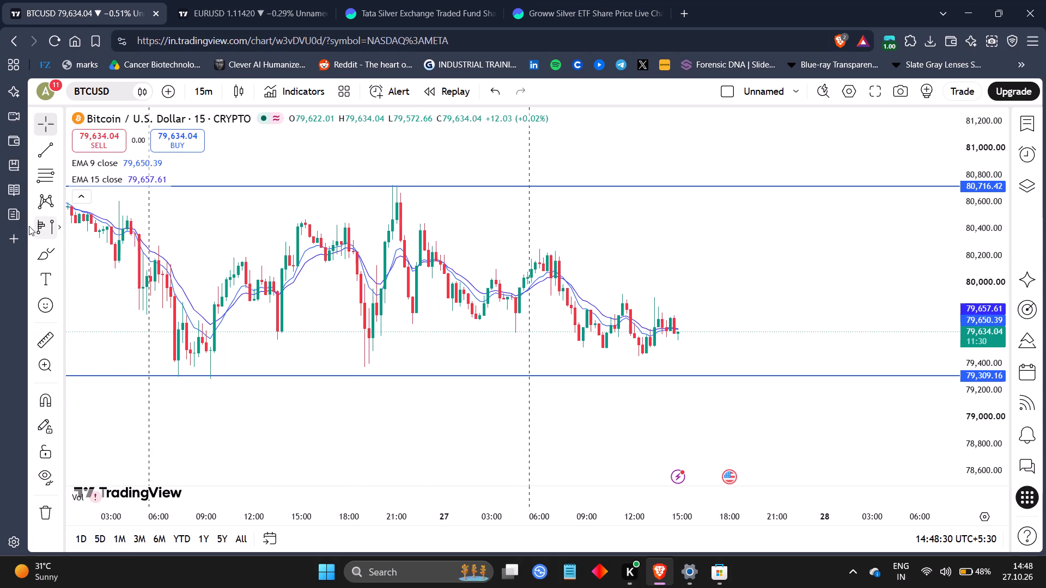
{"action": "left_click", "coordinate": [153, 276]}
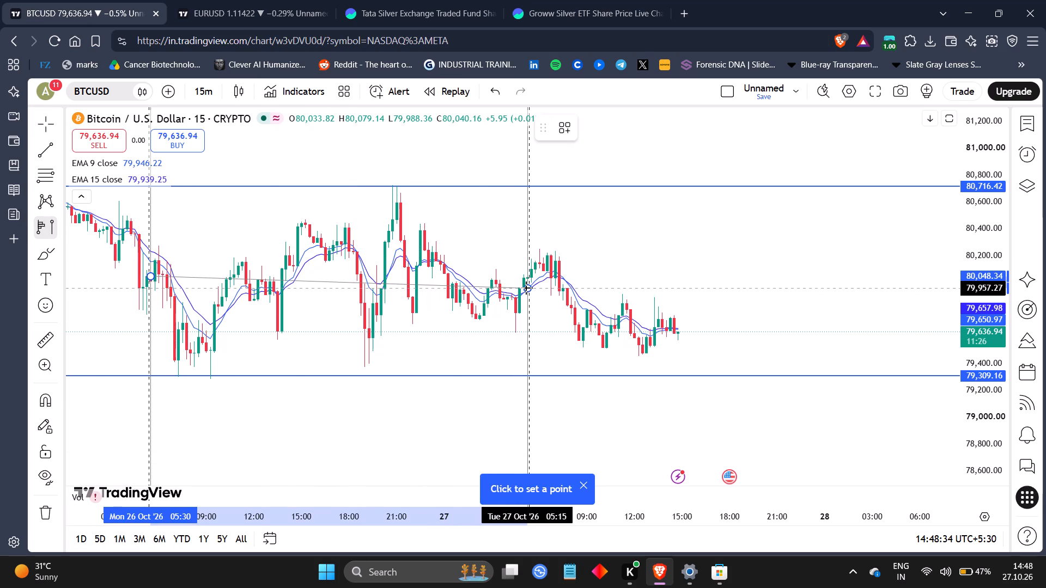
{"action": "left_click", "coordinate": [529, 272]}
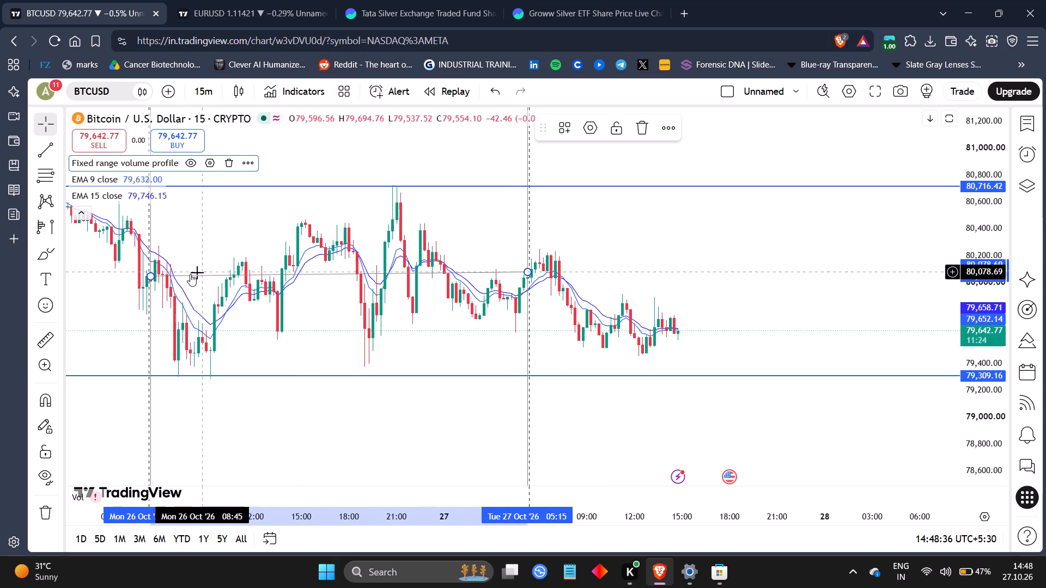
Check the BTCUSD volume profile's start anchor and open the data notice beside its legend entry.
{"action": "left_click", "coordinate": [149, 275]}
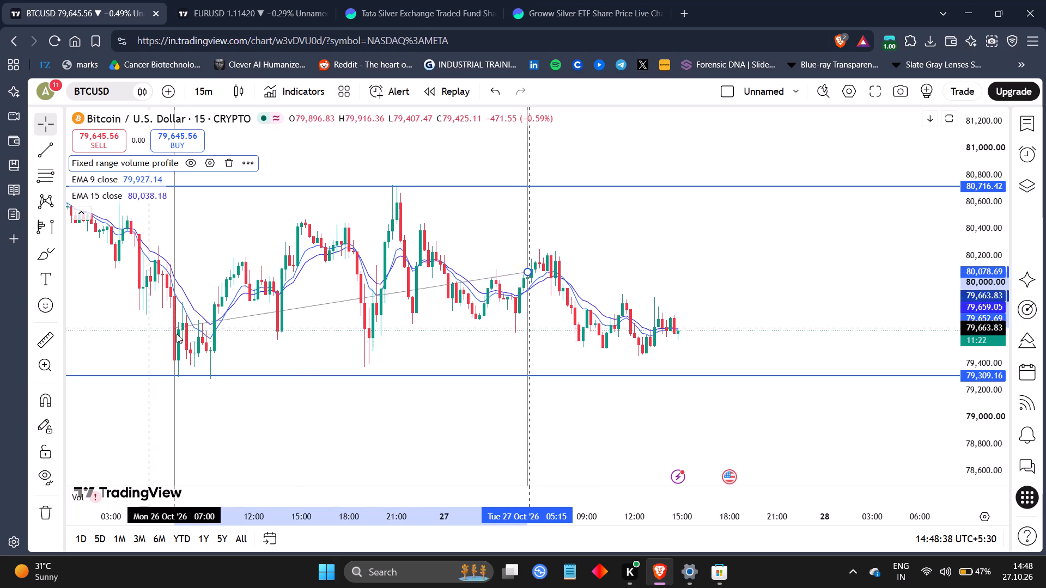
{"action": "left_click", "coordinate": [150, 277]}
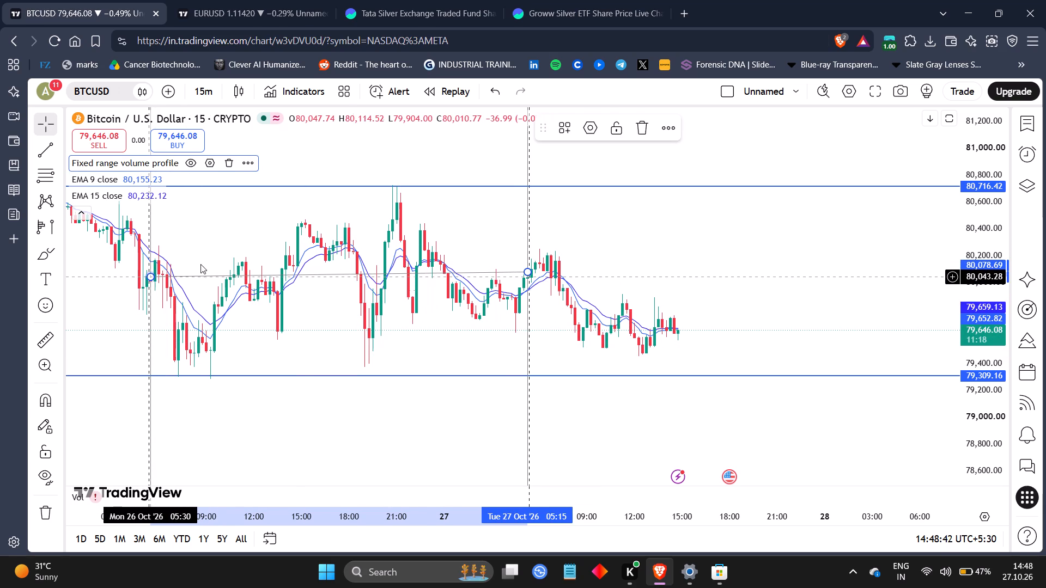
{"action": "left_click", "coordinate": [287, 151]}
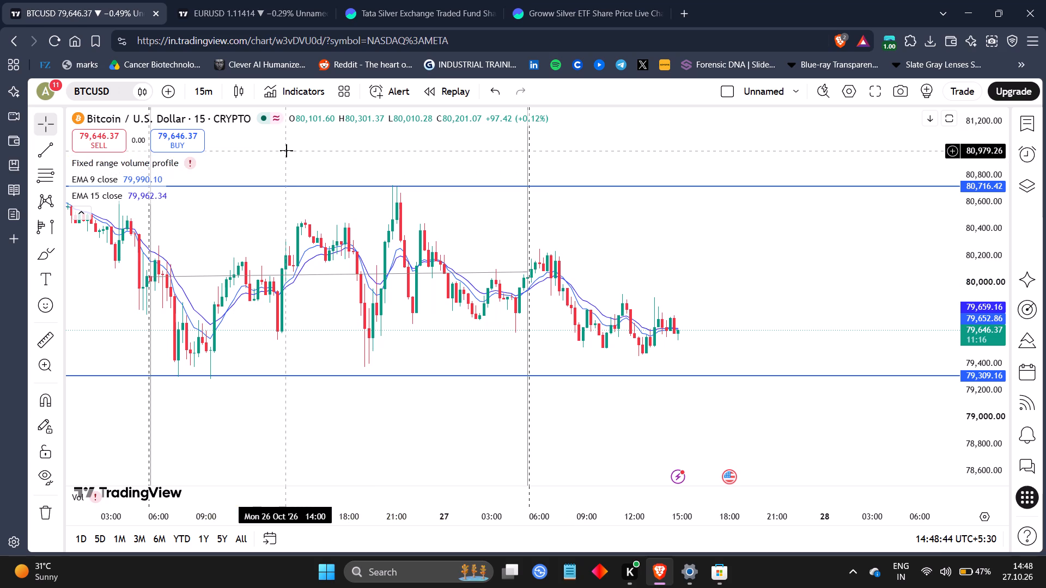
{"action": "left_click", "coordinate": [191, 167]}
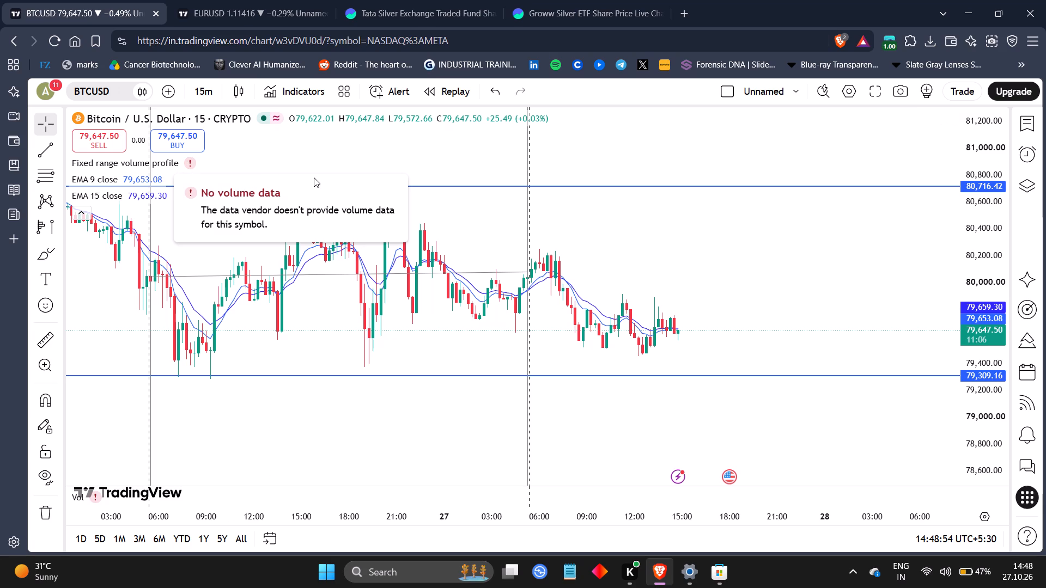
{"action": "left_click", "coordinate": [192, 163]}
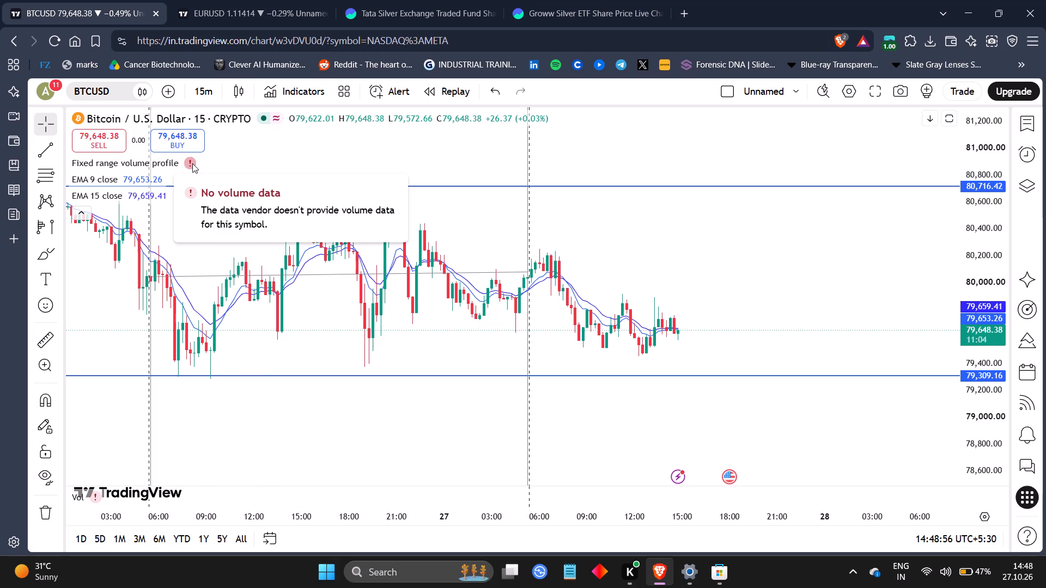
{"action": "left_click", "coordinate": [193, 161]}
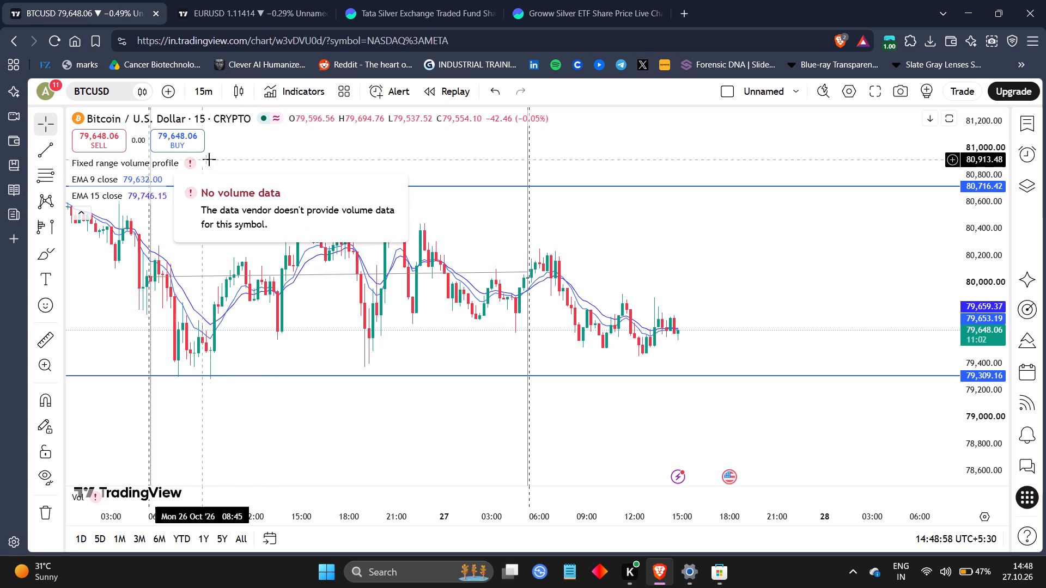
Delete the fixed range volume profile between the dashed vertical lines from the BTCUSD chart.
{"action": "left_click", "coordinate": [191, 166]}
{"action": "left_click", "coordinate": [228, 159]}
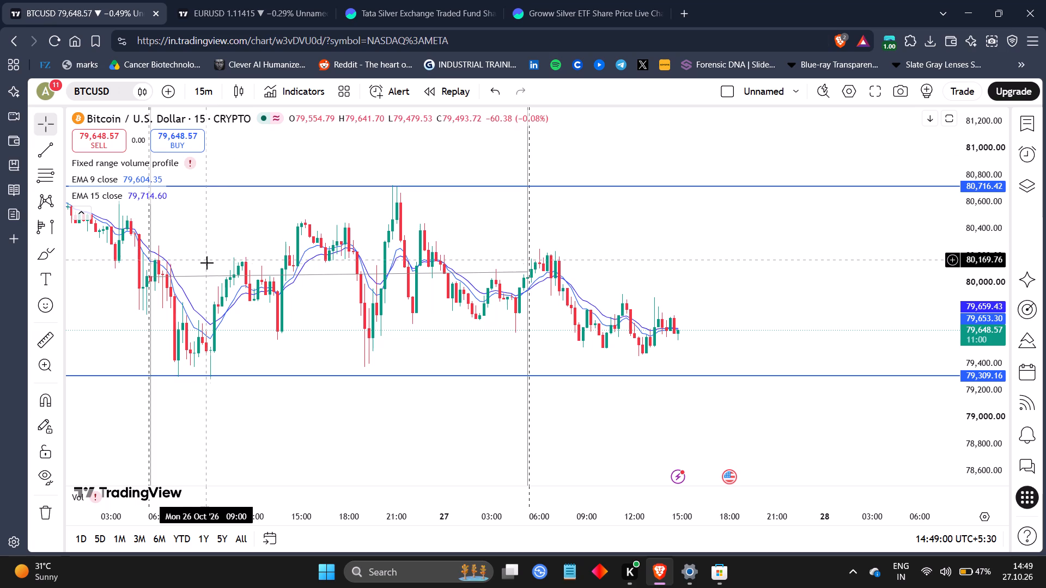
{"action": "left_click", "coordinate": [204, 277]}
{"action": "key", "text": "BackSpace"}
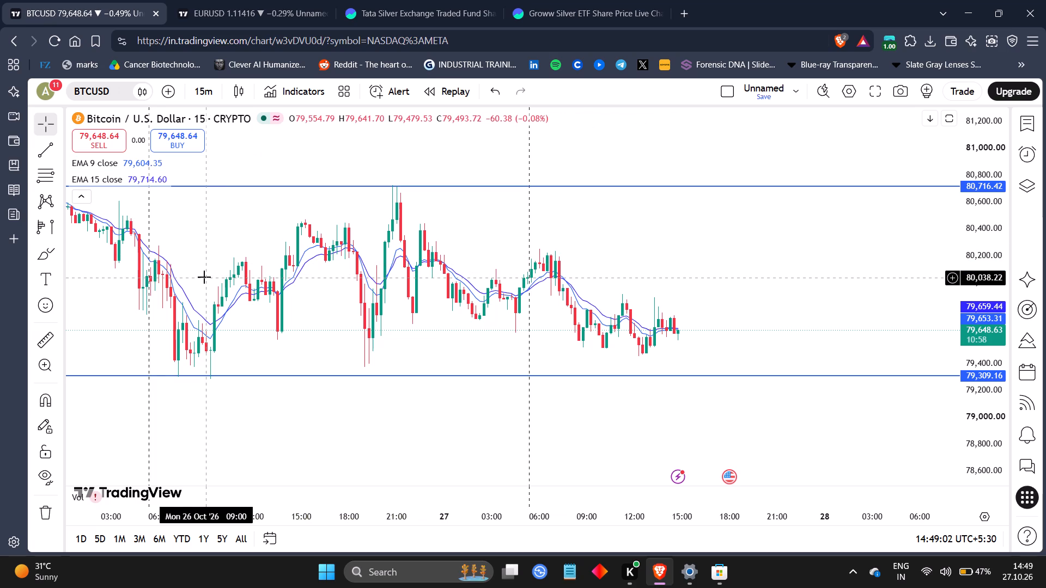
Look over the open Tata Silver ETF, Groww Silver ETF and EURUSD pages, then examine the latest candles on the EURUSD 5-minute chart.
{"action": "left_click", "coordinate": [378, 0]}
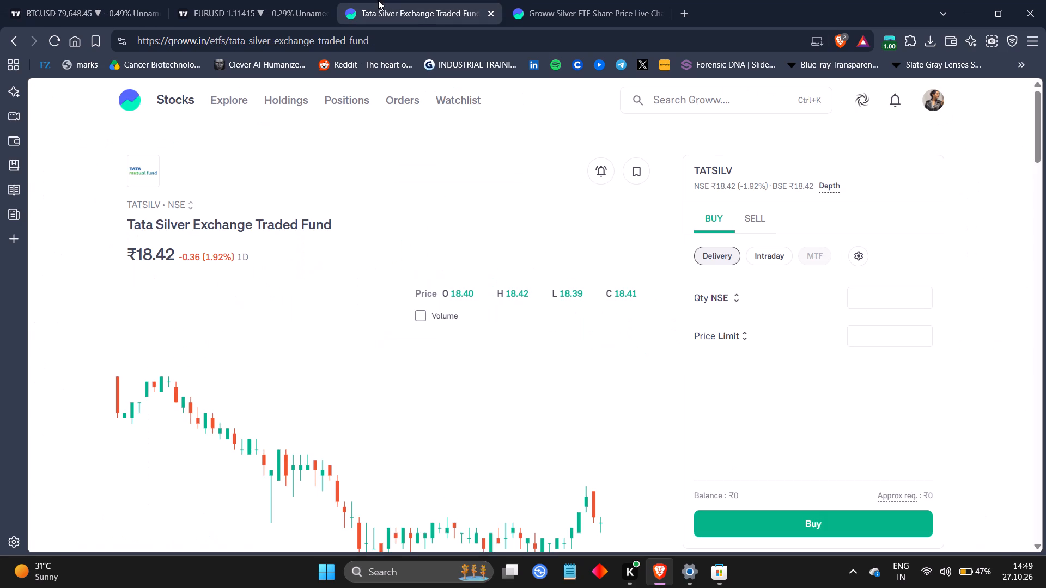
{"action": "left_click", "coordinate": [228, 0]}
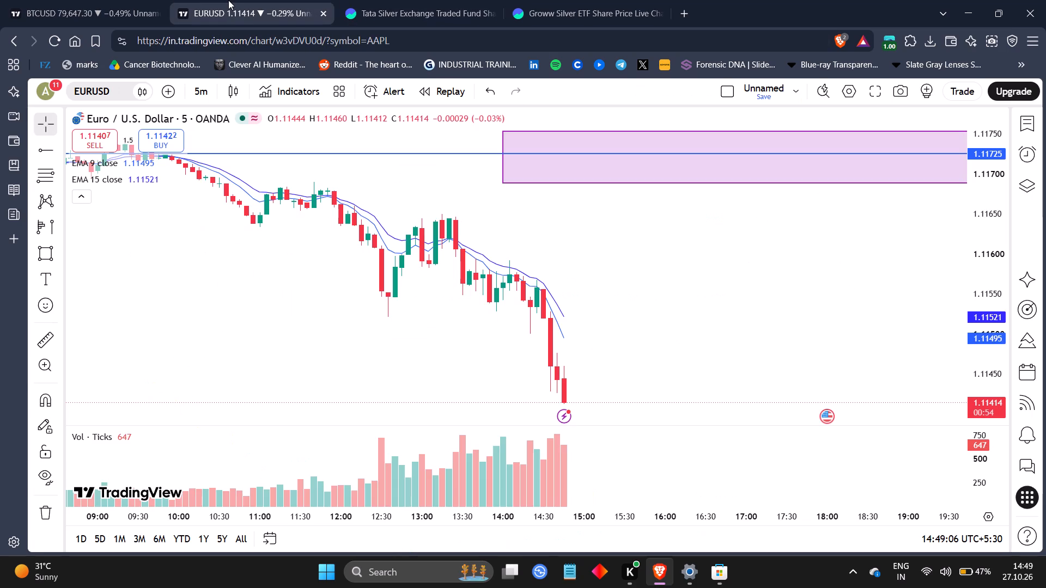
{"action": "left_click", "coordinate": [538, 0]}
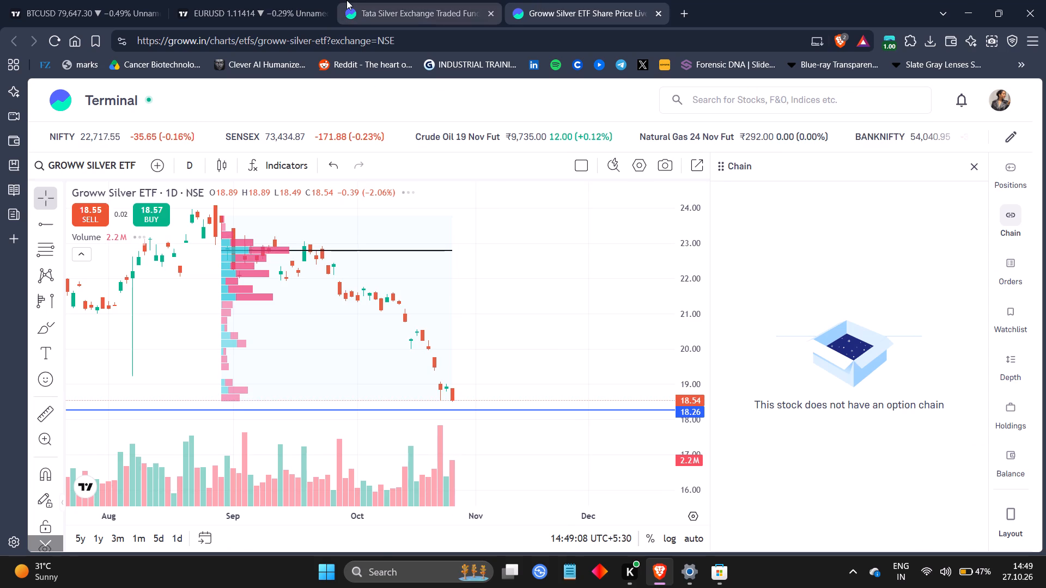
{"action": "left_click", "coordinate": [346, 0]}
{"action": "left_click", "coordinate": [293, 0]}
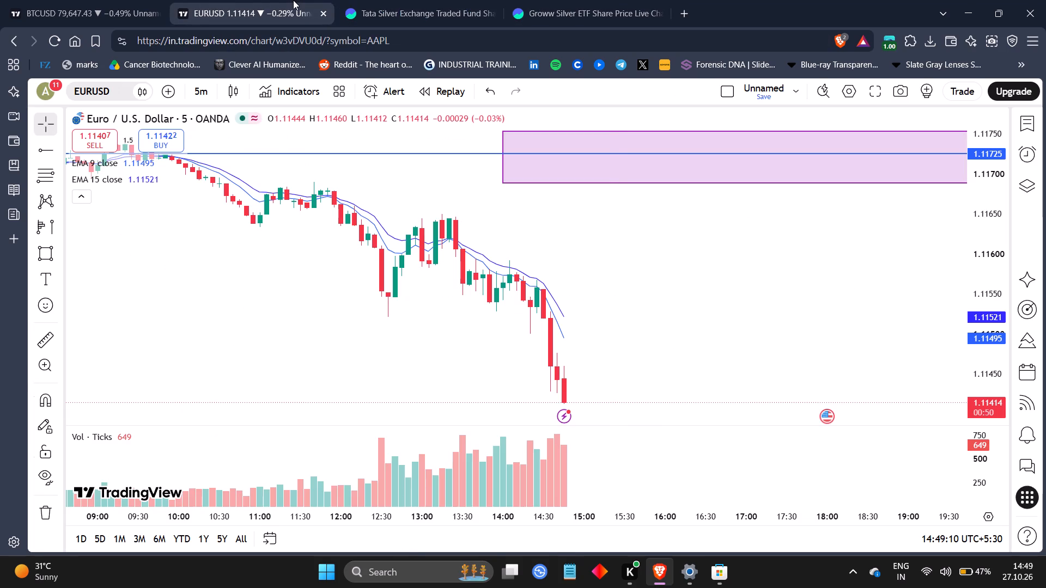
{"action": "left_click_drag", "start_coordinate": [621, 258], "coordinate": [584, 192]}
{"action": "left_click_drag", "start_coordinate": [713, 323], "coordinate": [556, 316]}
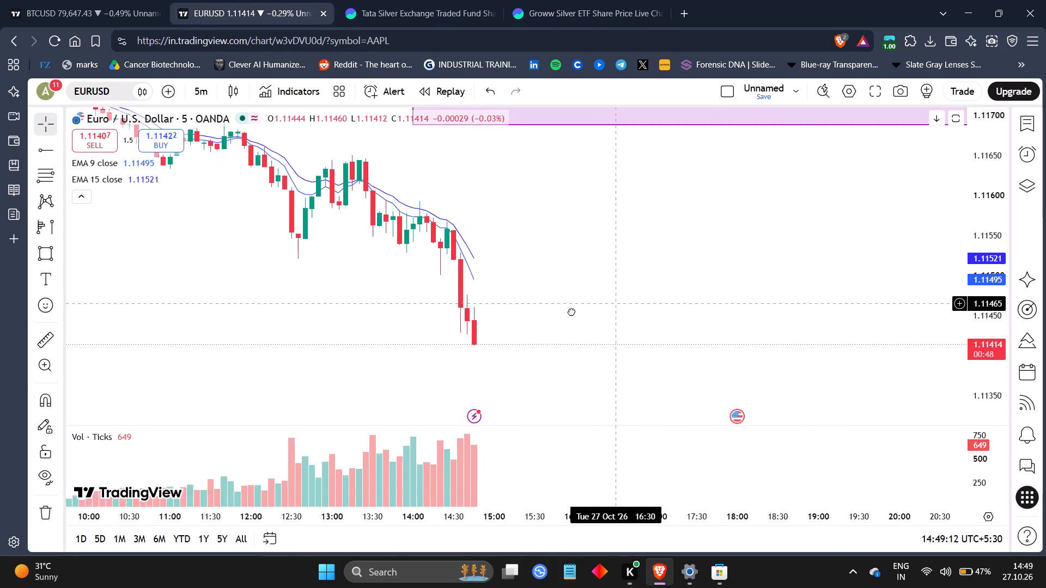